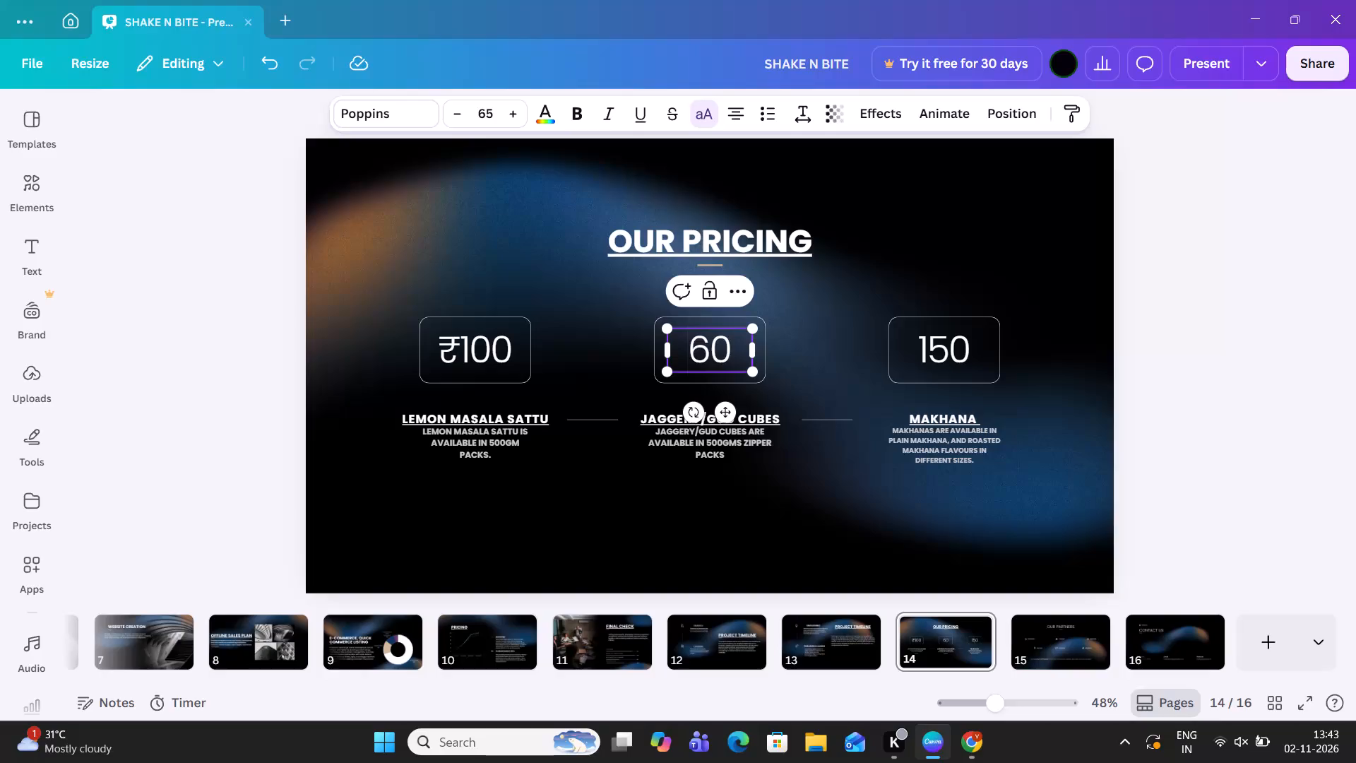
Add the ₹ symbol before the jaggery/gud cubes price of 60 and the makhana price of 150 on the pricing slide.
key("ctrl+v")
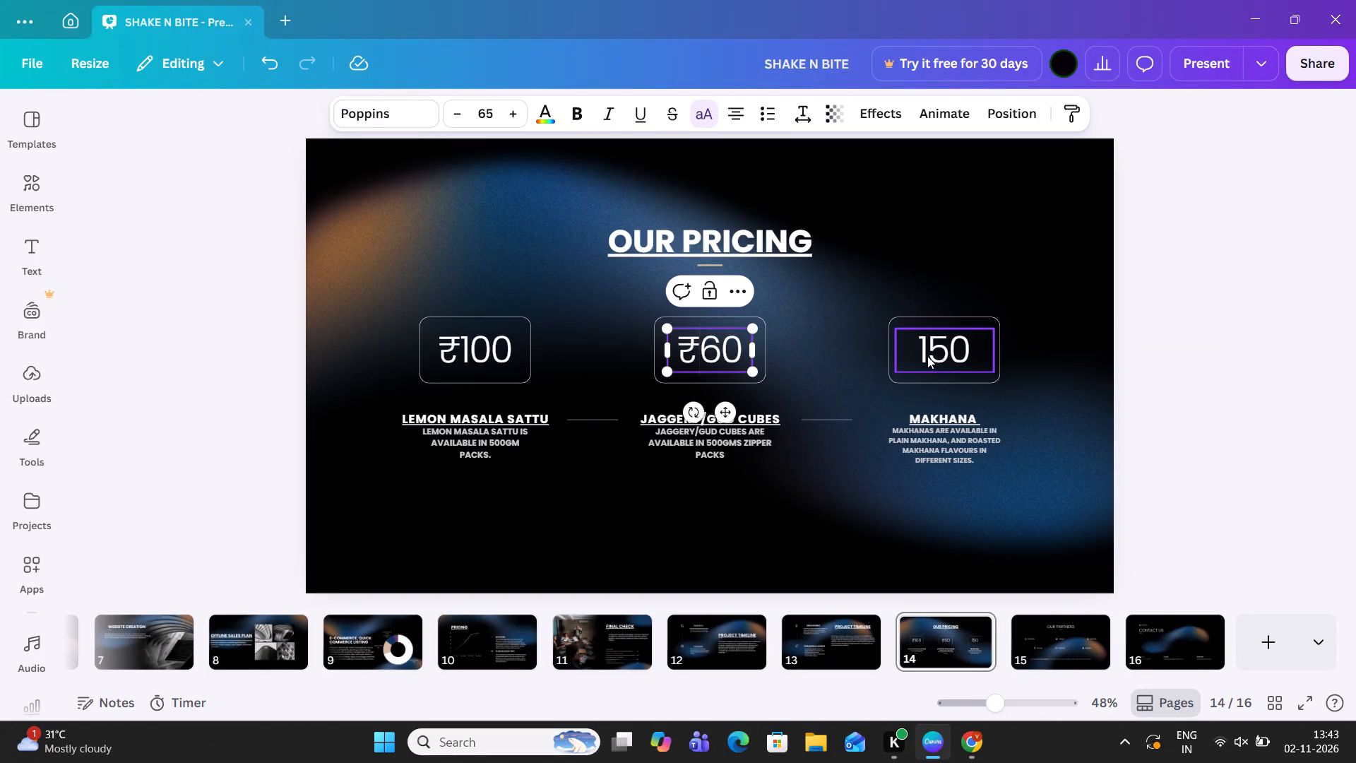
left_click(927, 356)
left_click(923, 355)
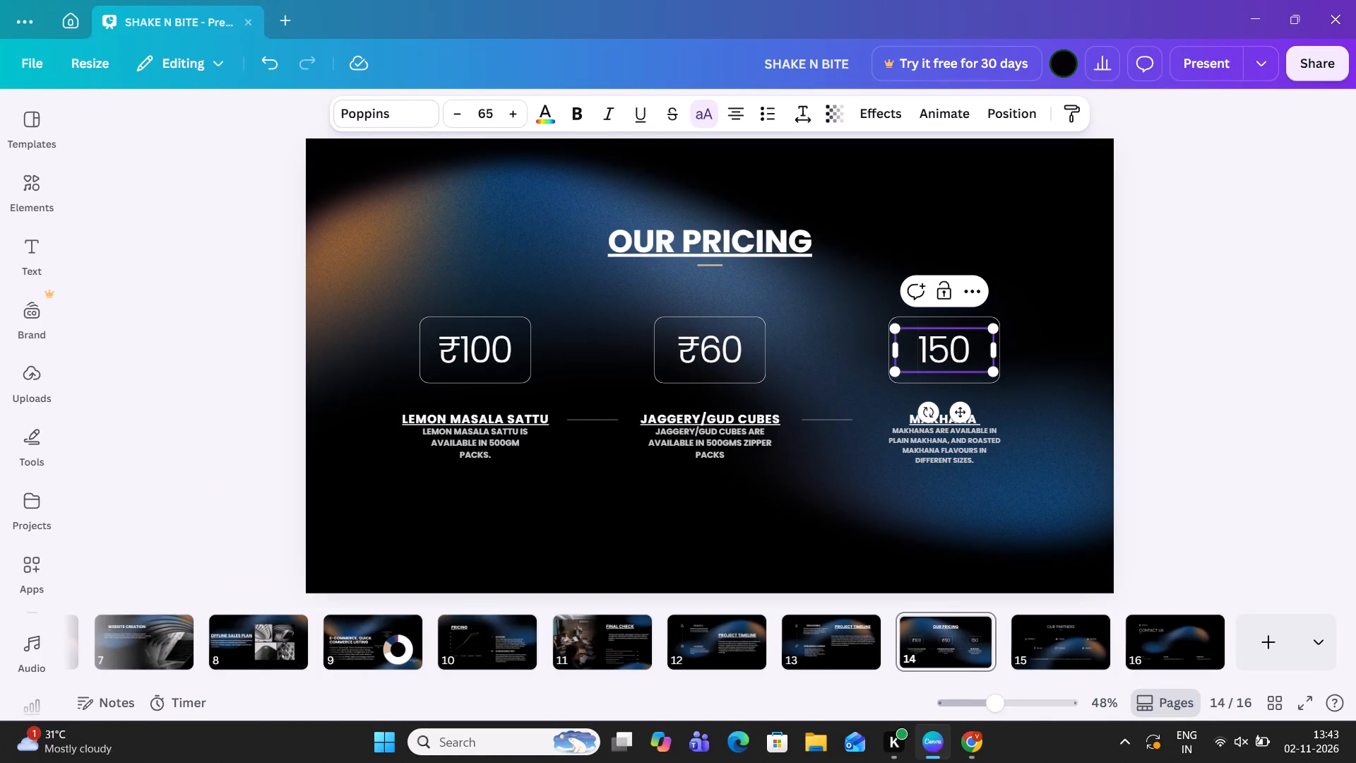
key("ctrl+v")
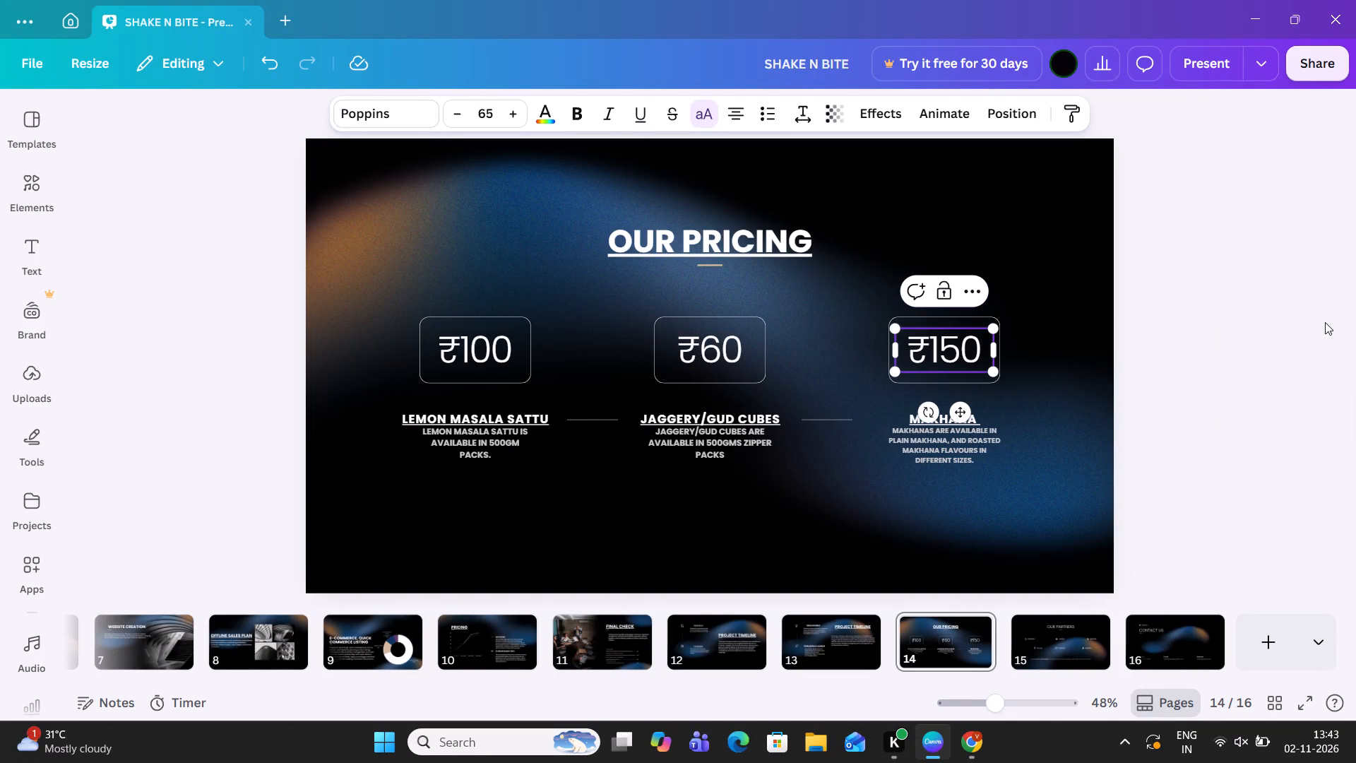
left_click(1325, 322)
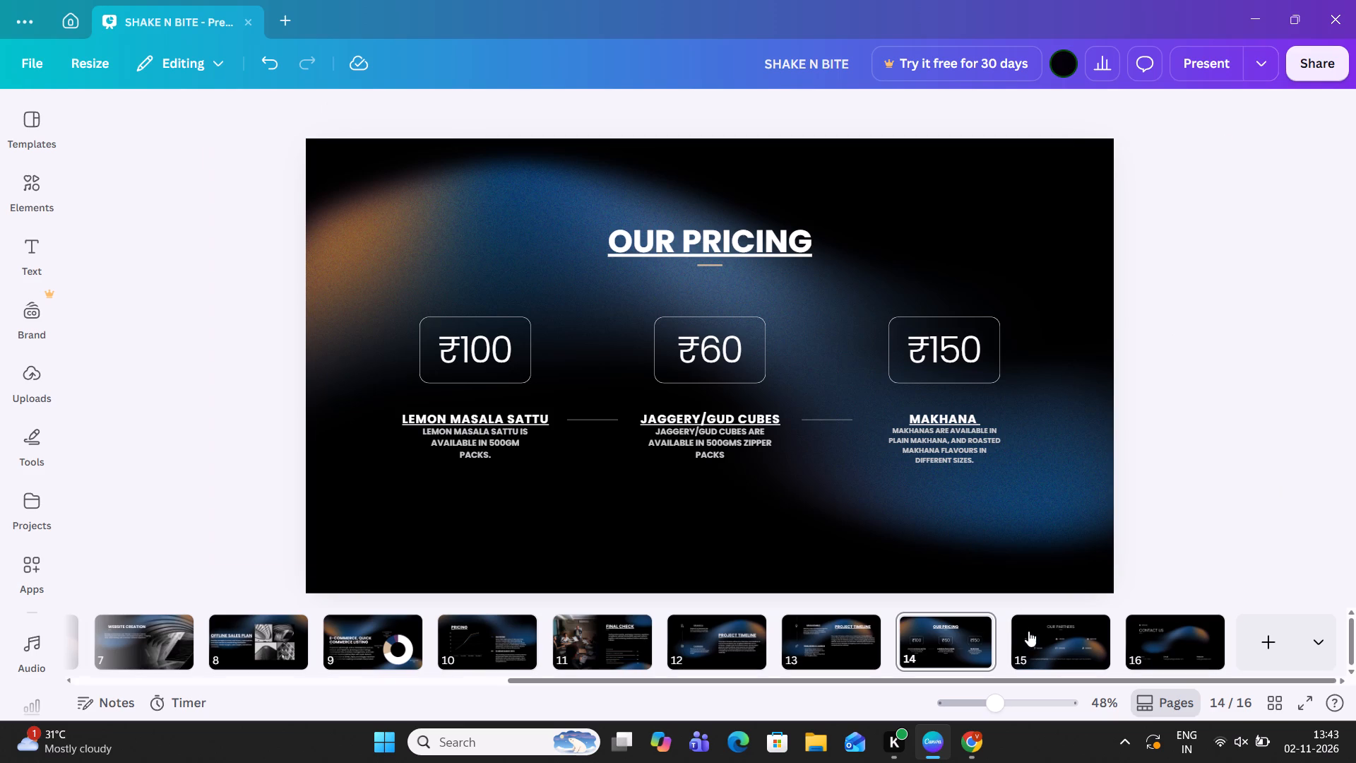
Delete the "Our Partners" slide from the presentation.
left_click(1039, 653)
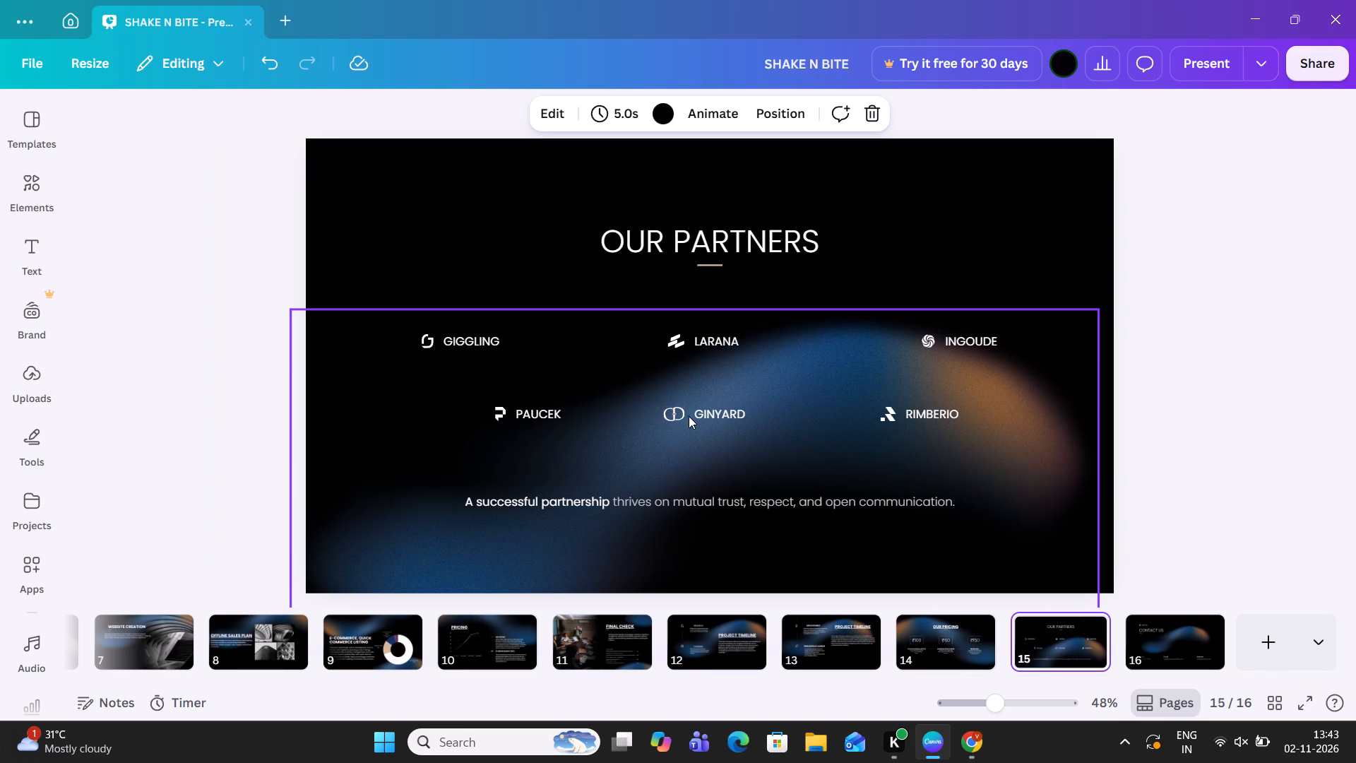
left_click(1047, 636)
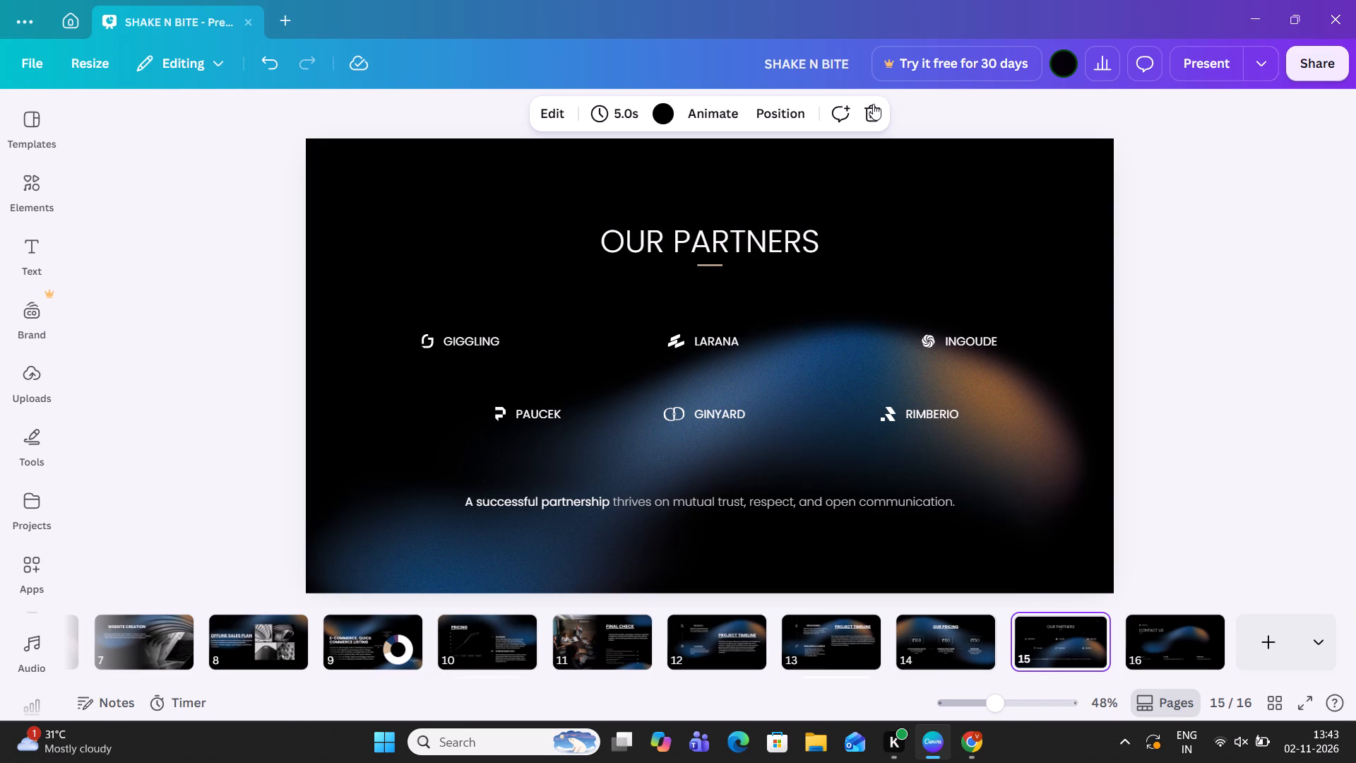
left_click(880, 119)
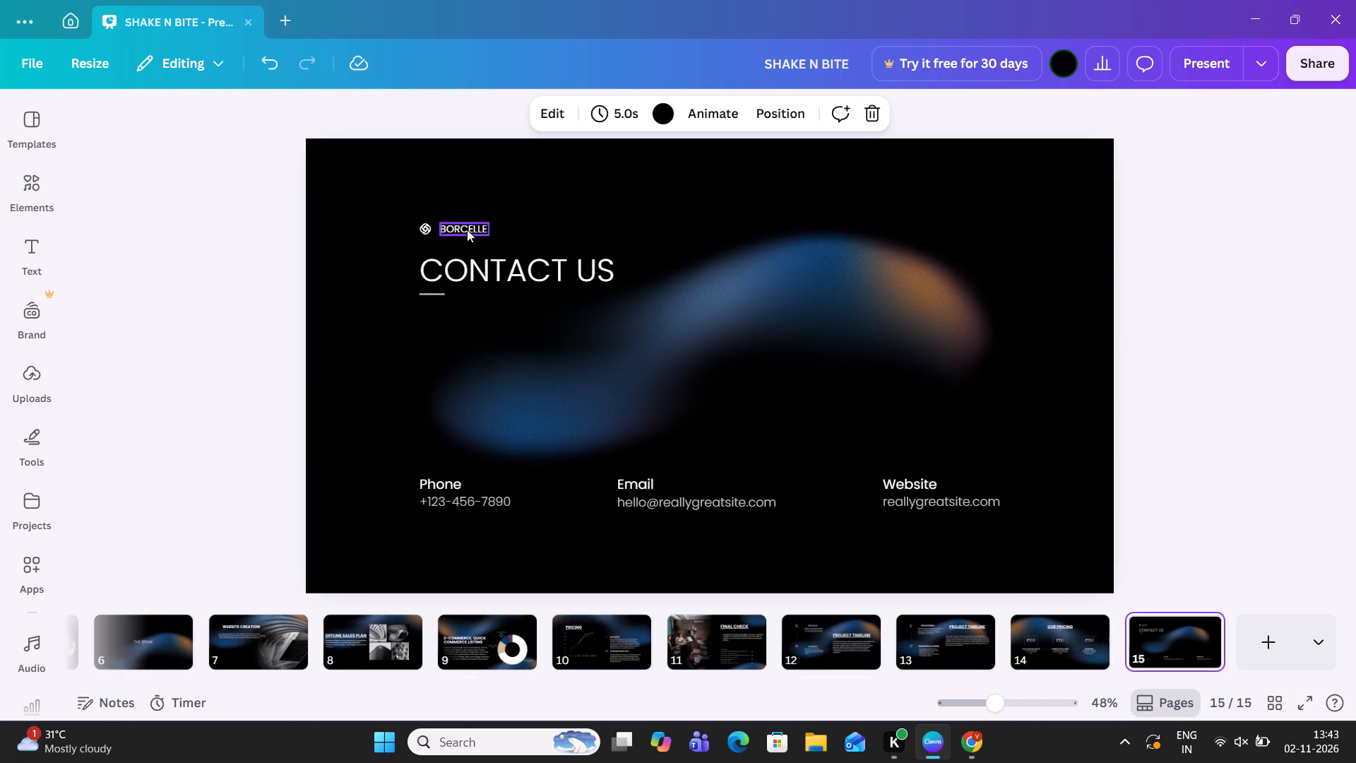
Delete the small logo icon beside the BORCELLE text on the "Contact Us" slide.
left_click(429, 228)
left_click(449, 191)
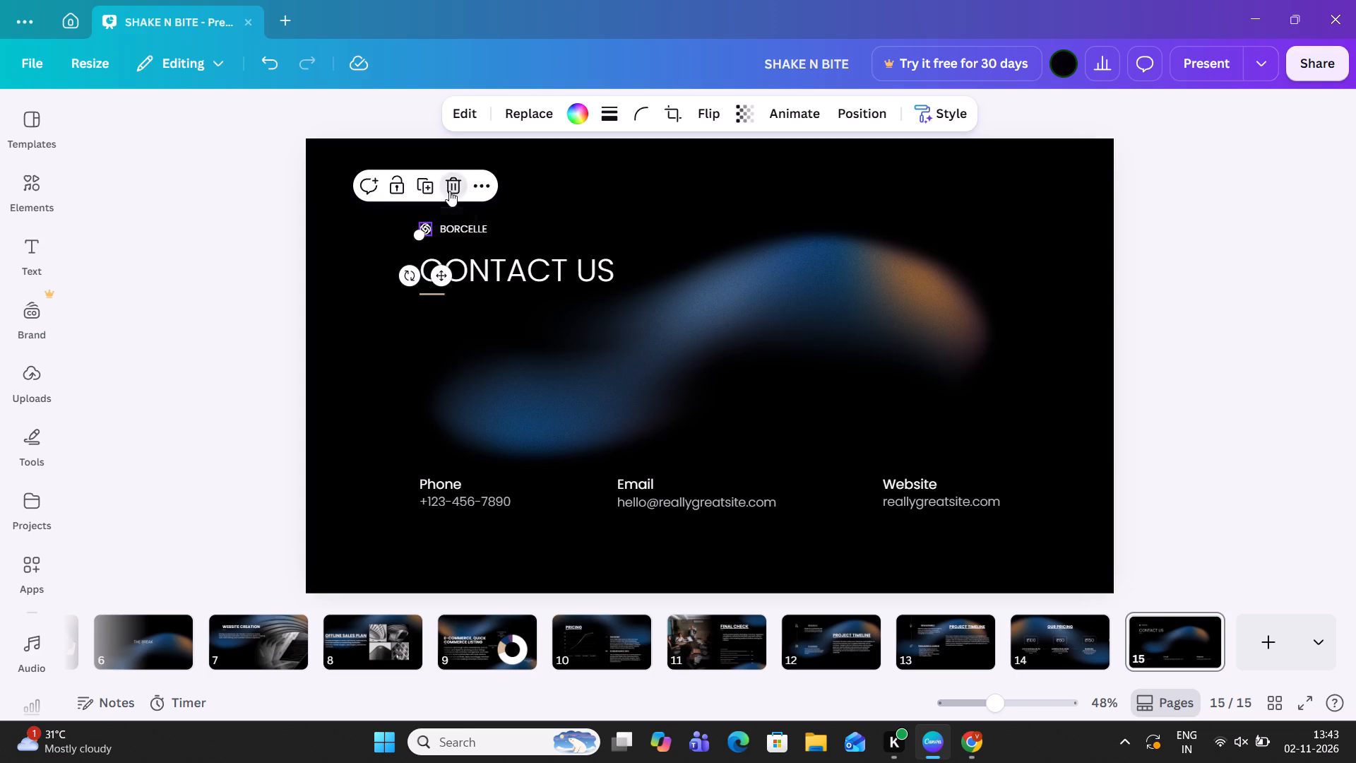
Delete the BORCELLE text above the "Contact Us" heading on the last slide.
left_click(468, 230)
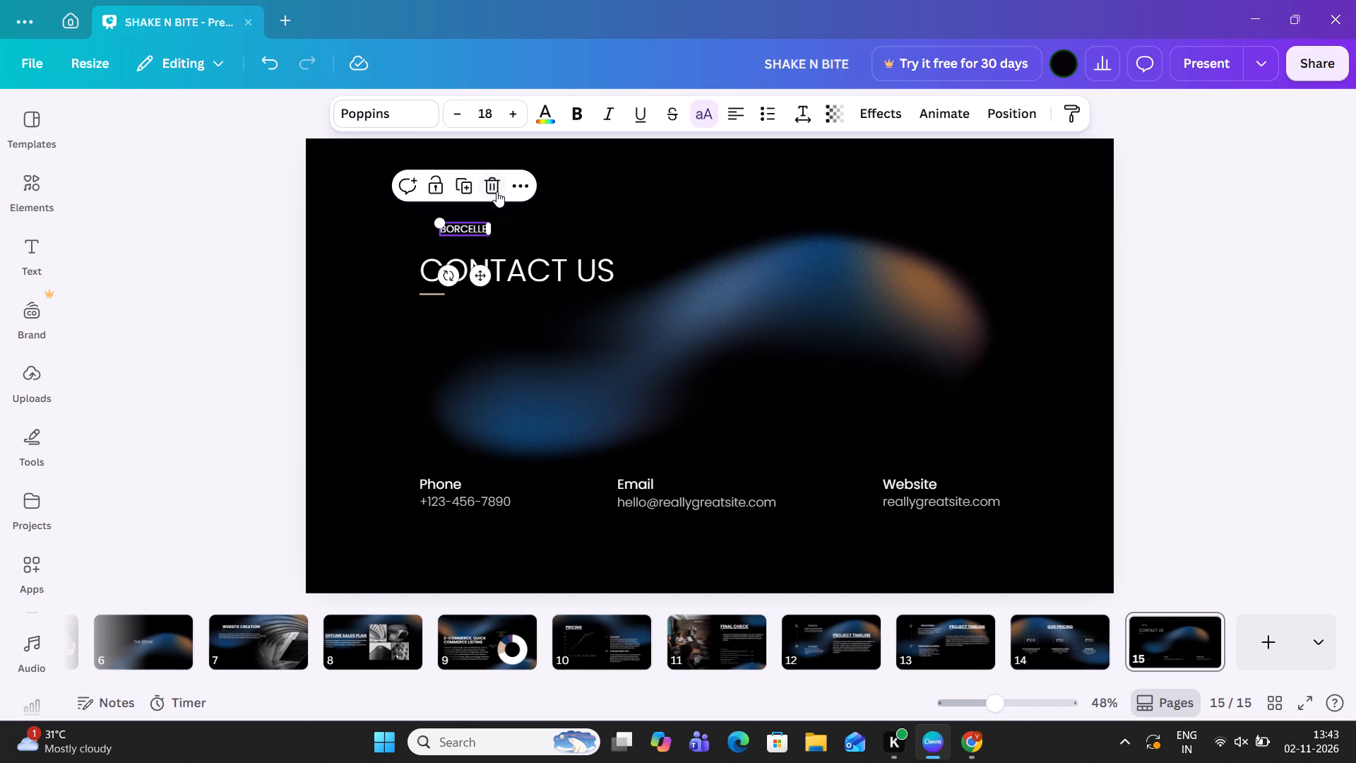
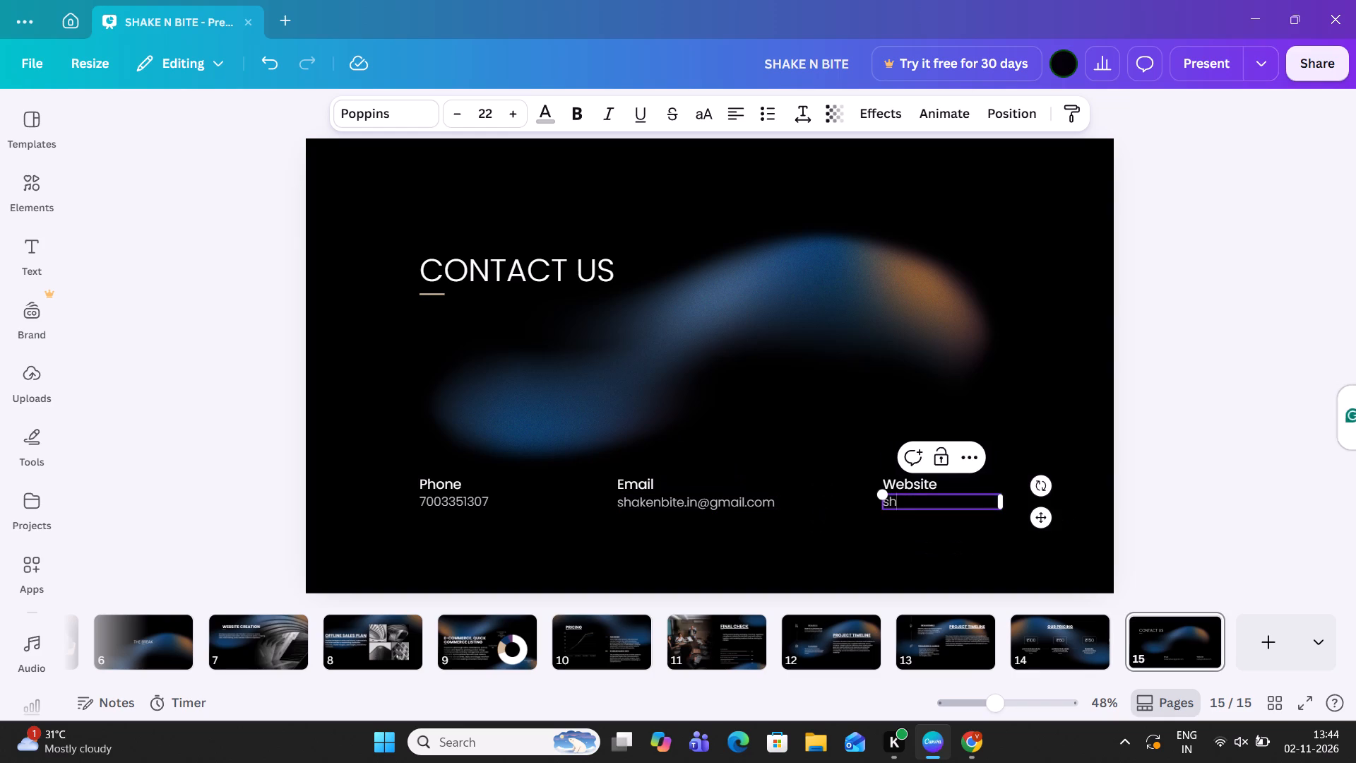
Complete the website address under the Website heading on the "Contact Us" slide so it reads shakenbite.com.
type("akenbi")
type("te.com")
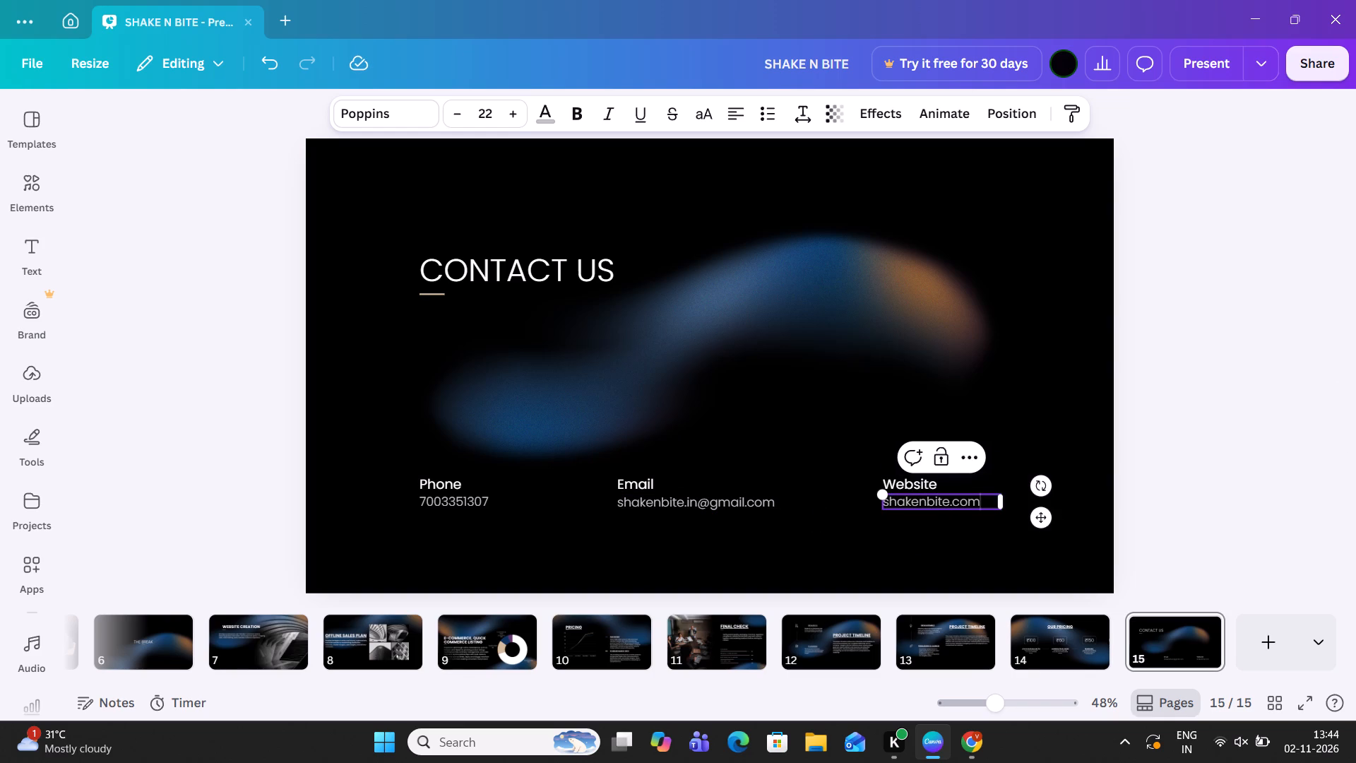
left_click(1254, 493)
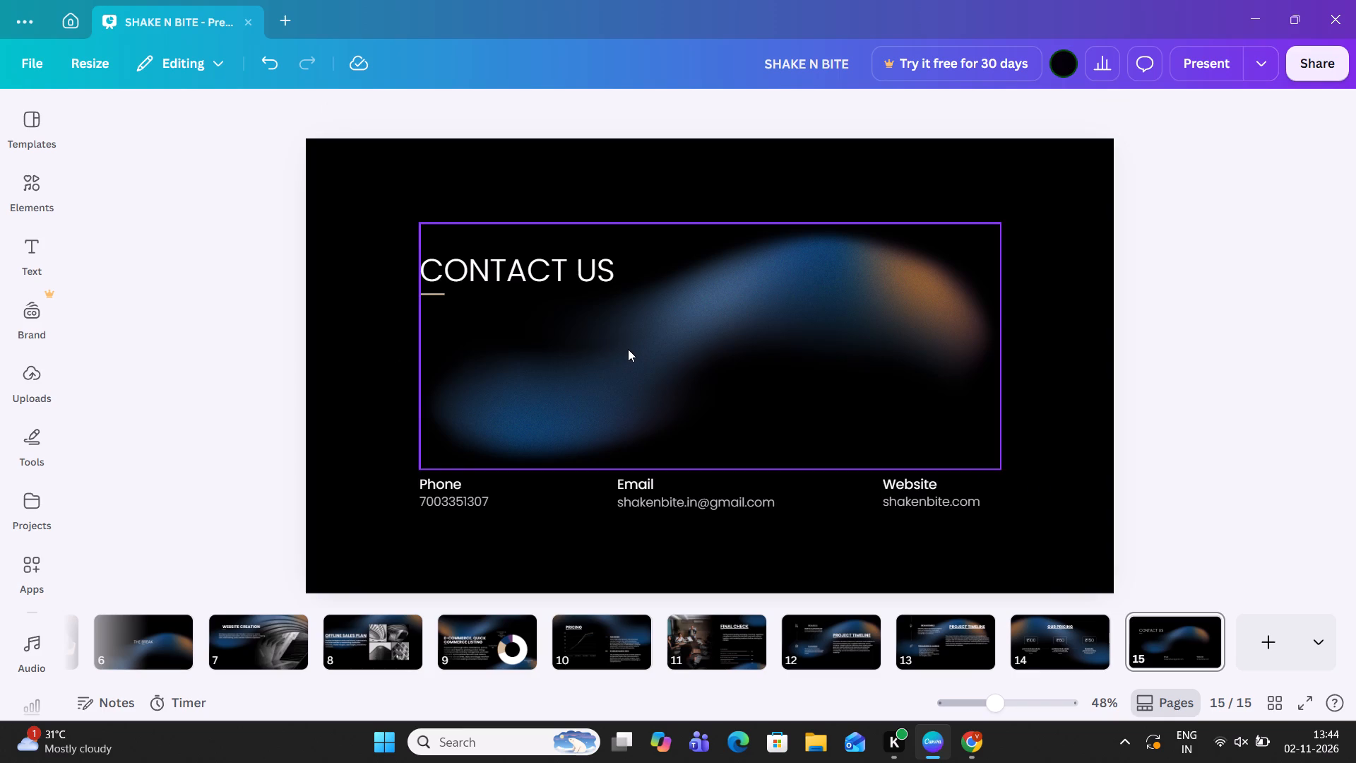
Make the "CONTACT US" heading bold and underlined.
left_click(490, 280)
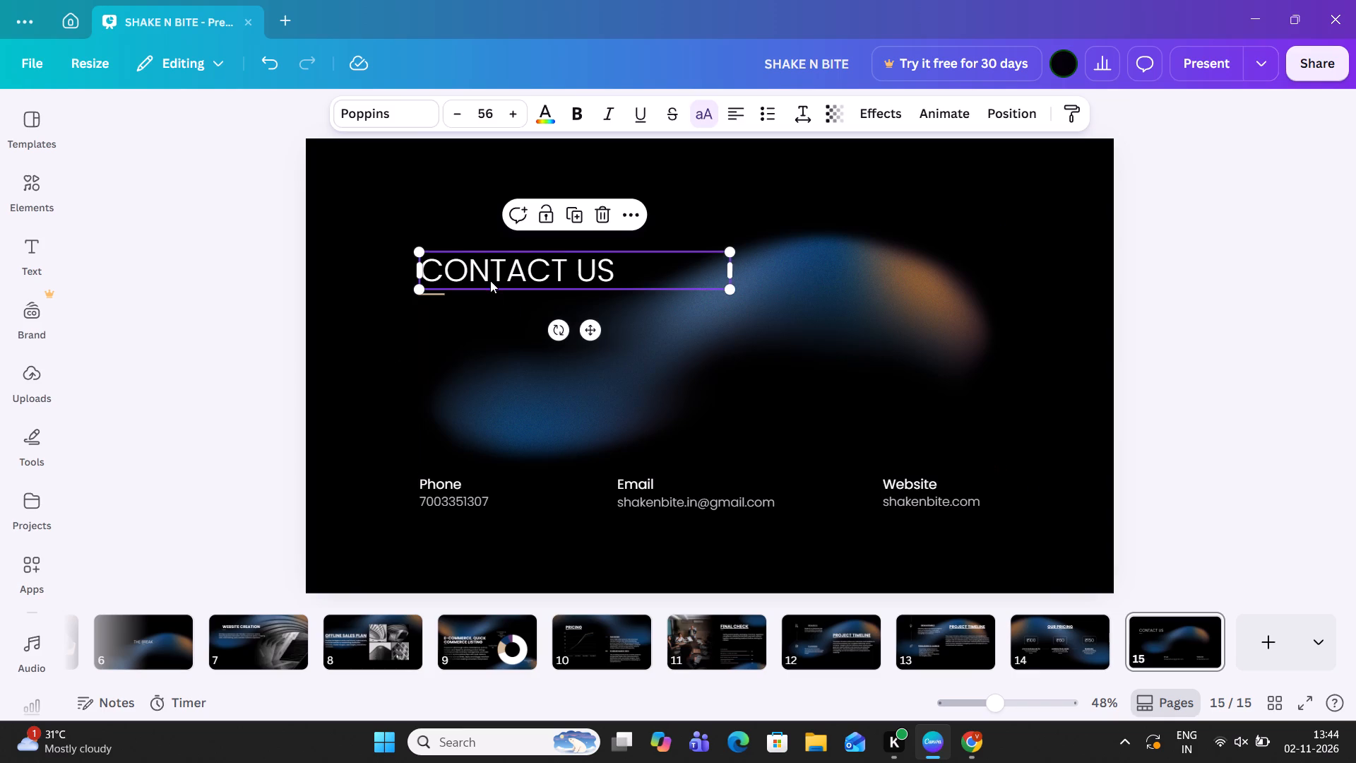
left_click(573, 119)
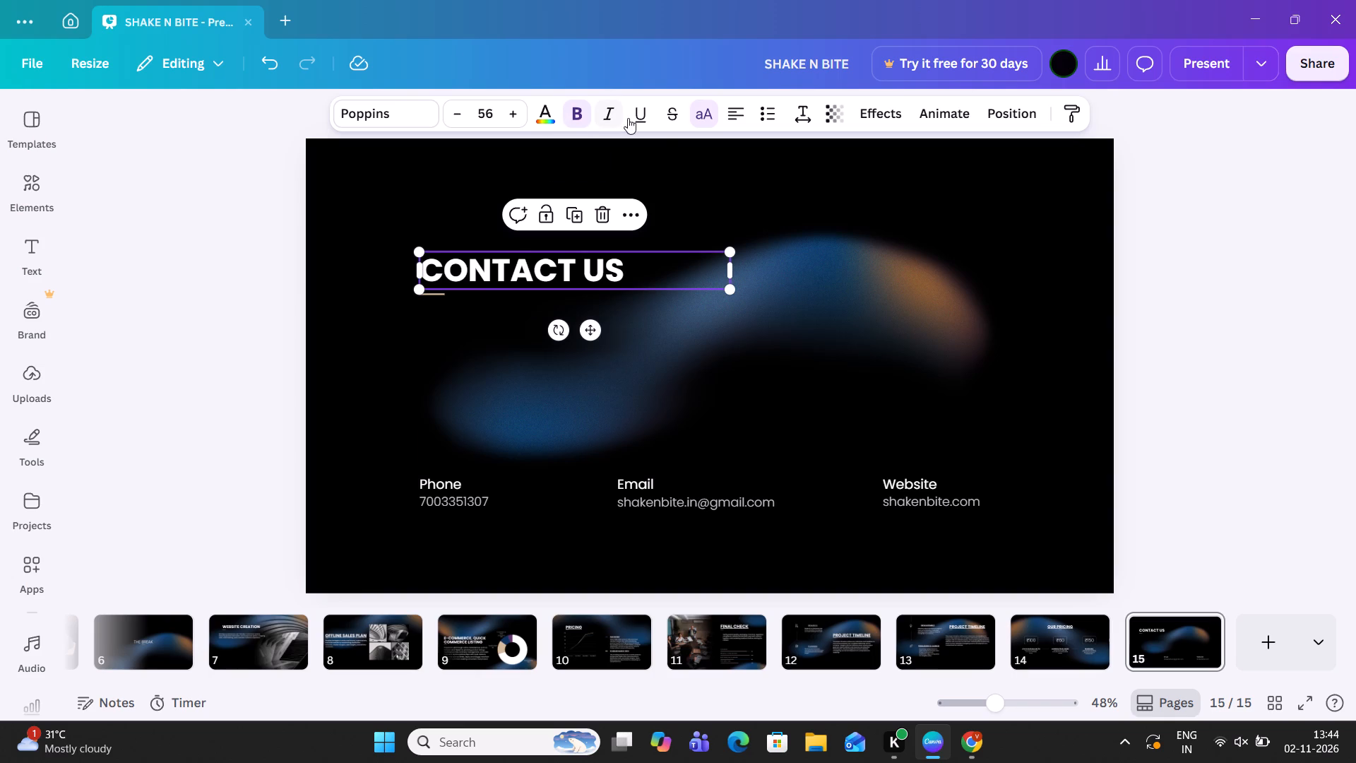
left_click(640, 118)
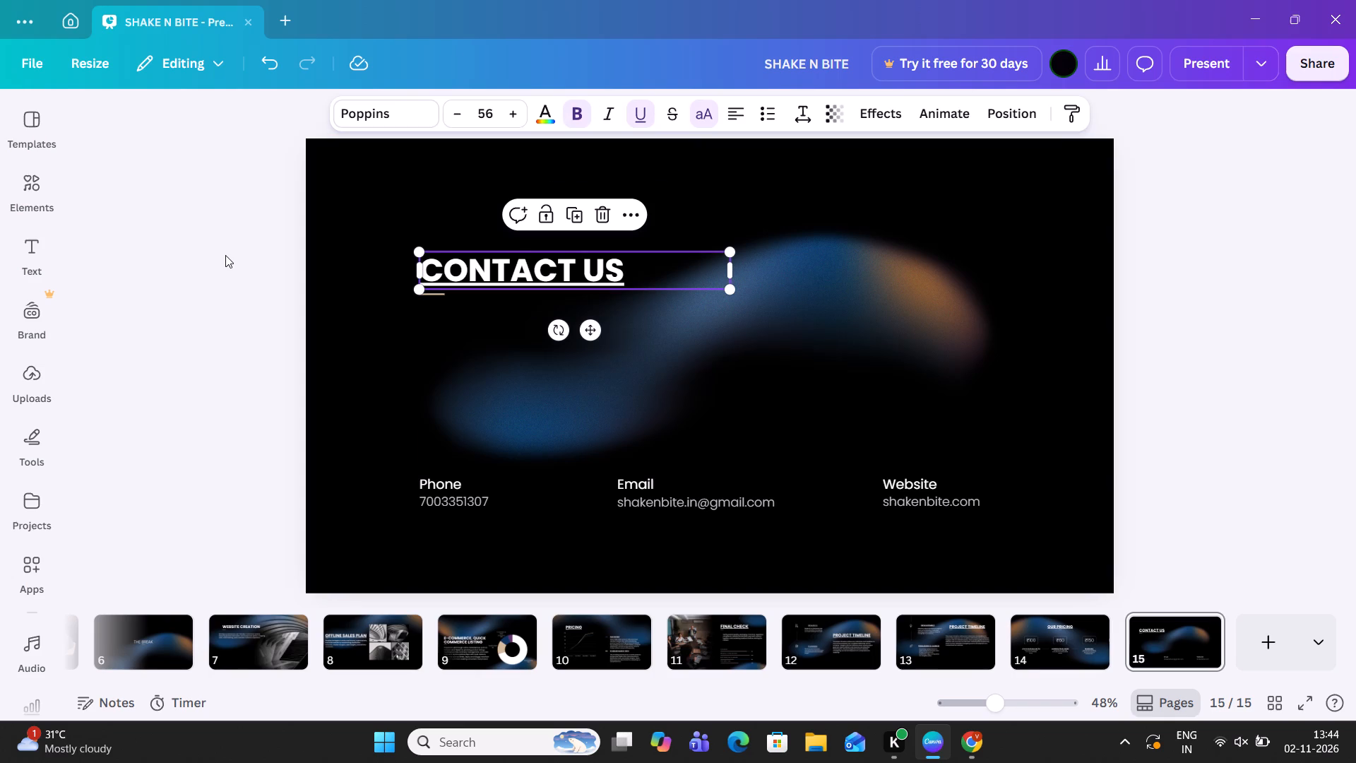
left_click(225, 255)
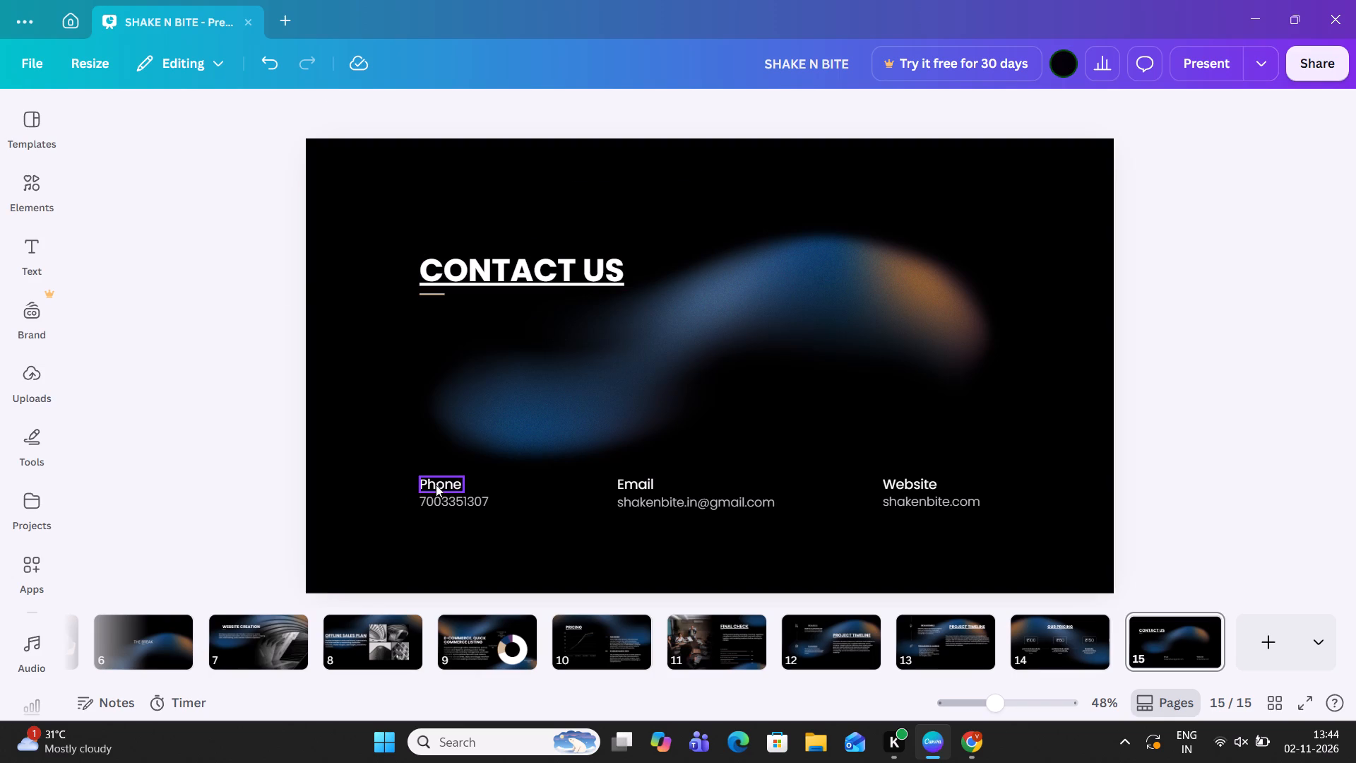
Make the "Phone", "Email" and "Website" labels on the contact slide bold.
left_click(436, 485)
left_click(581, 110)
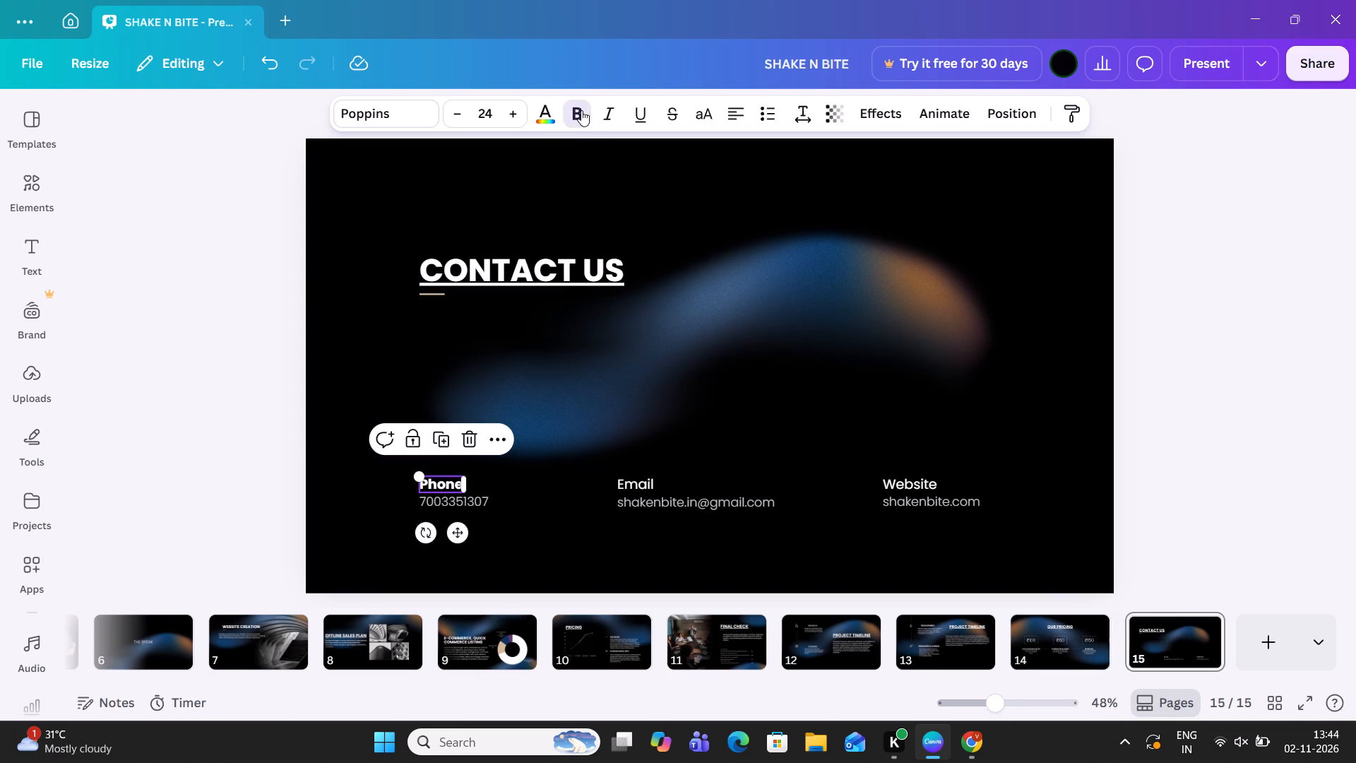
left_click(627, 485)
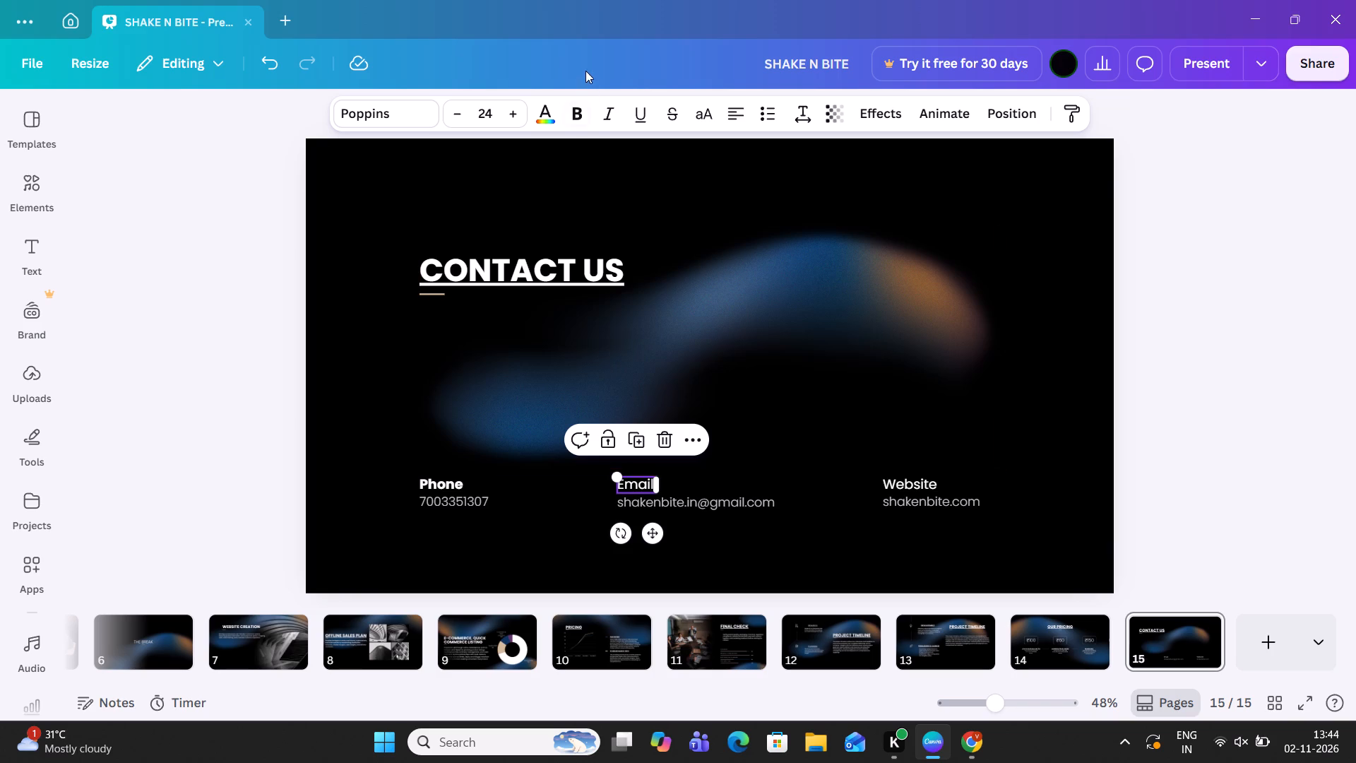
left_click(571, 107)
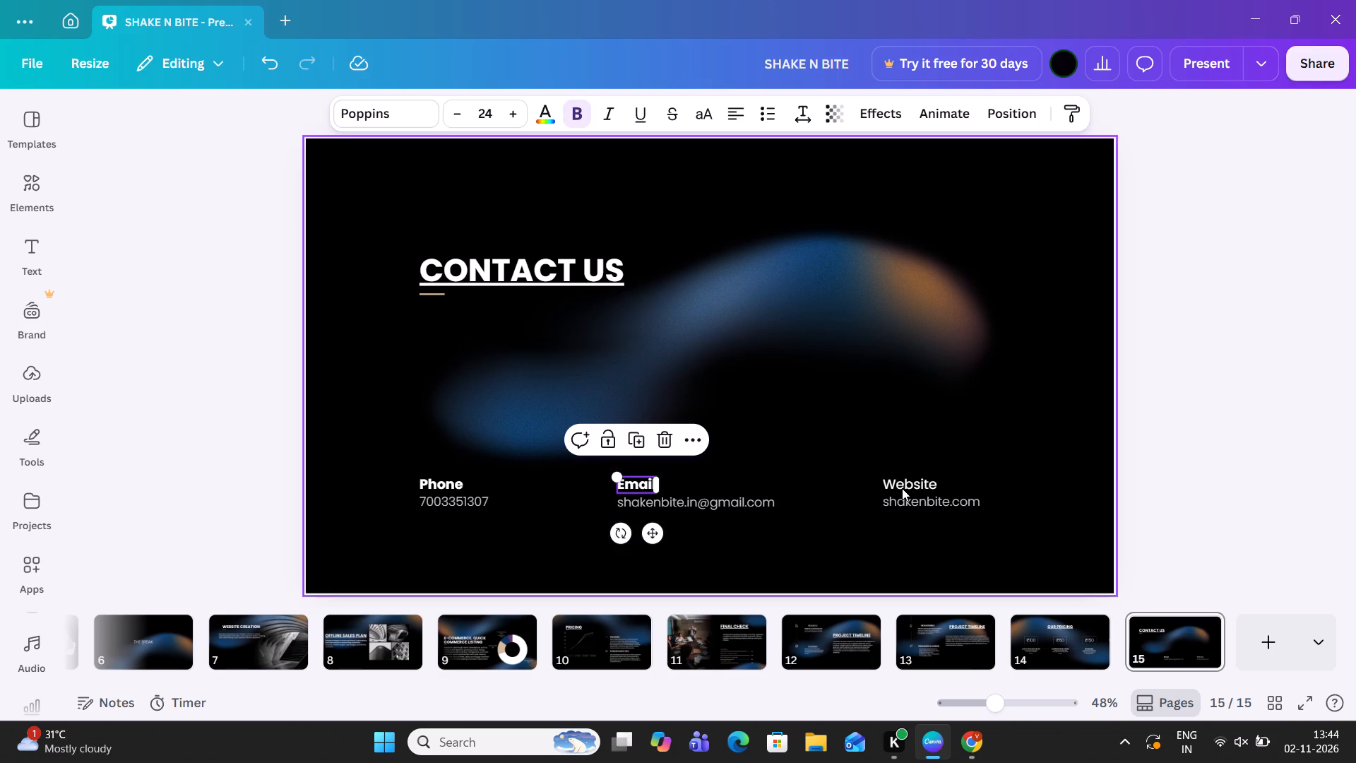
left_click(902, 488)
left_click(569, 100)
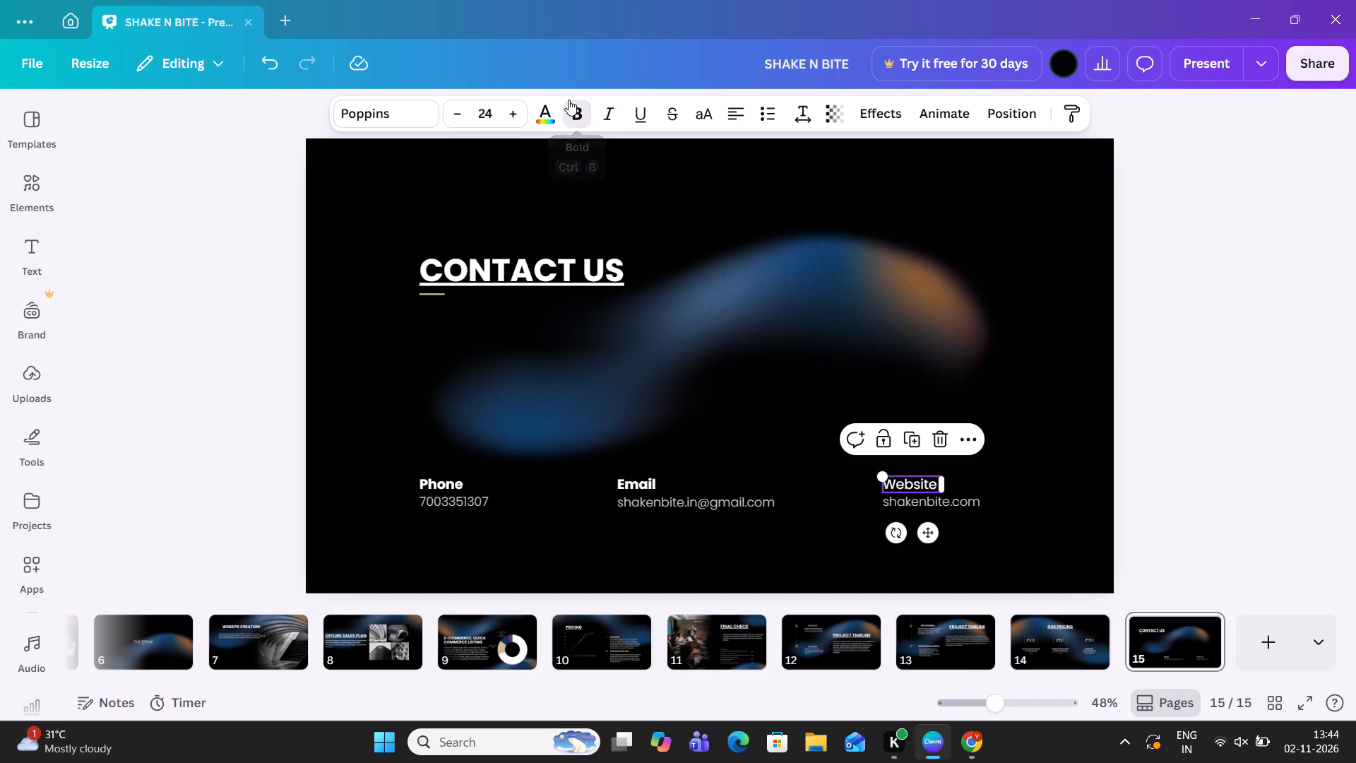
Set the phone number text under the "Phone" label to font size 25 and bold.
left_click(439, 502)
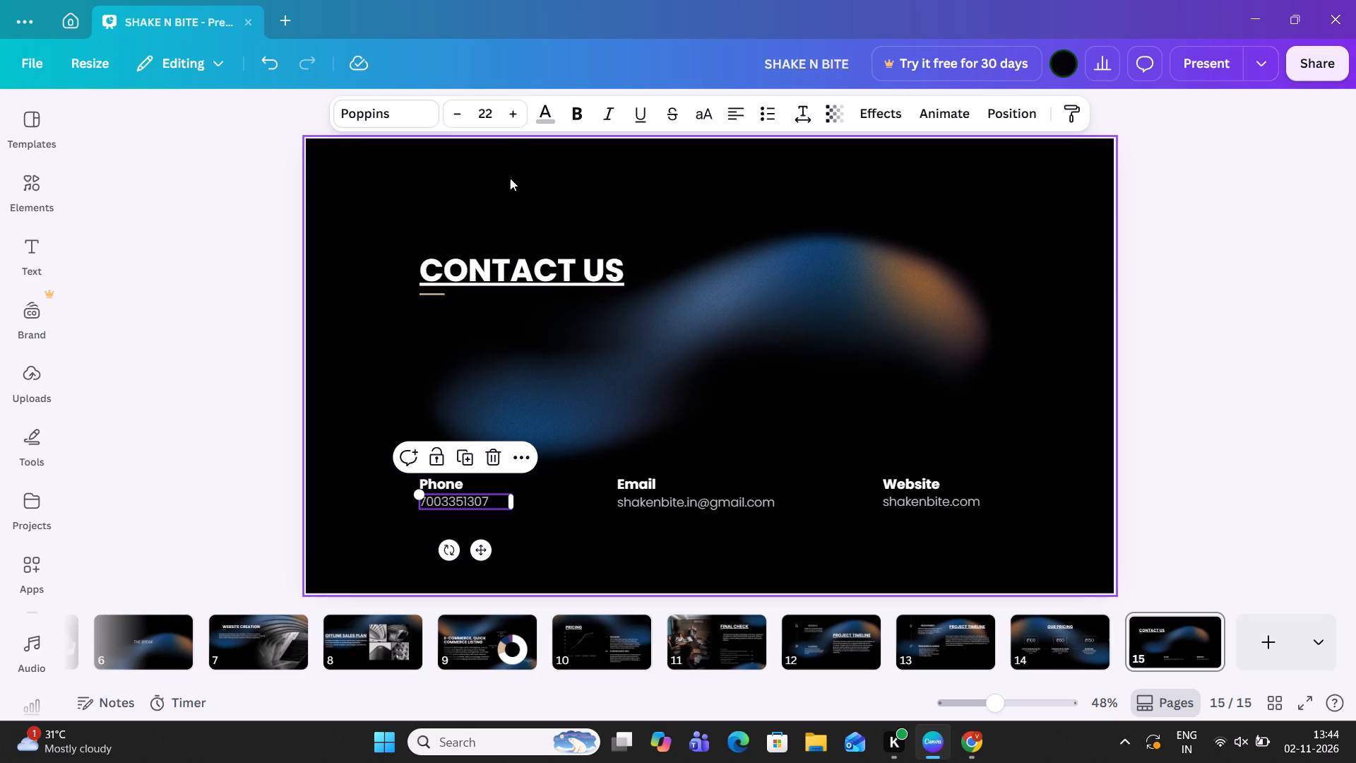
triple_click(515, 117)
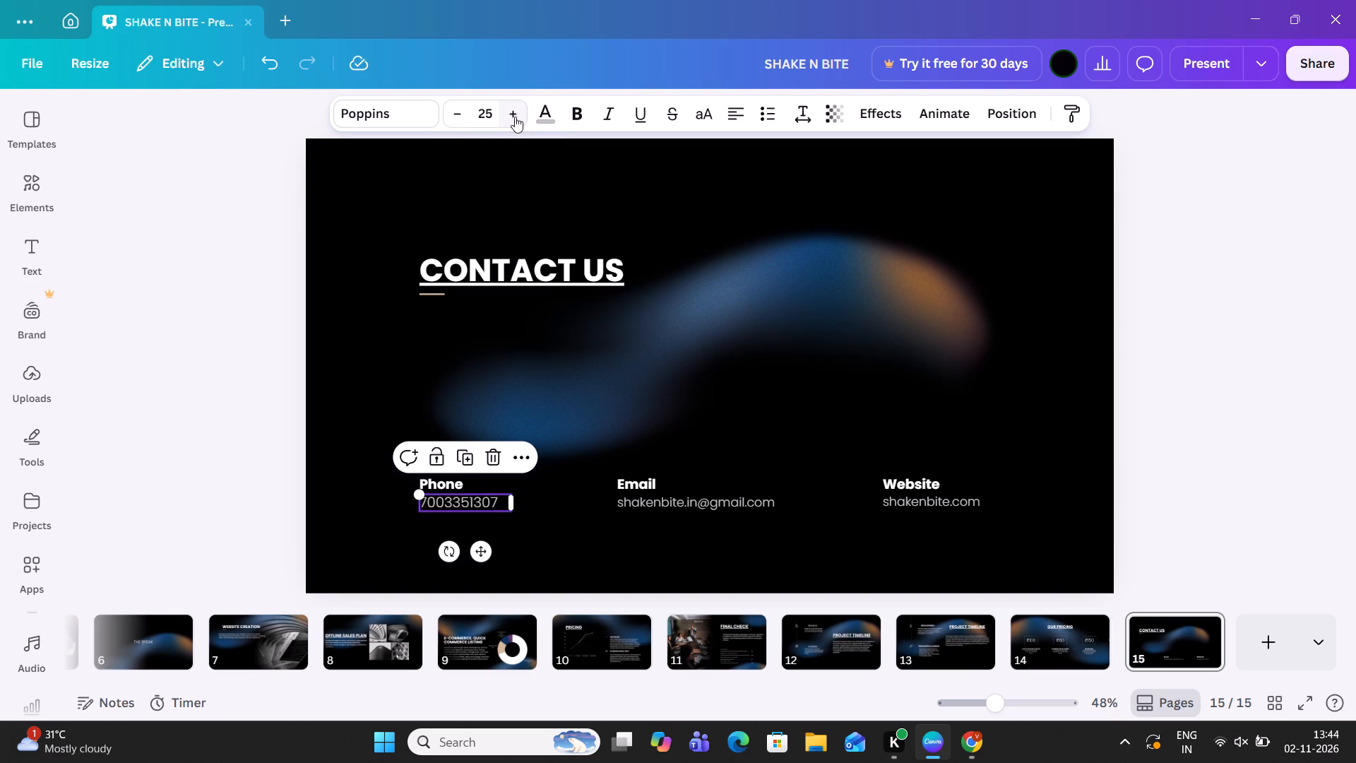
left_click(581, 106)
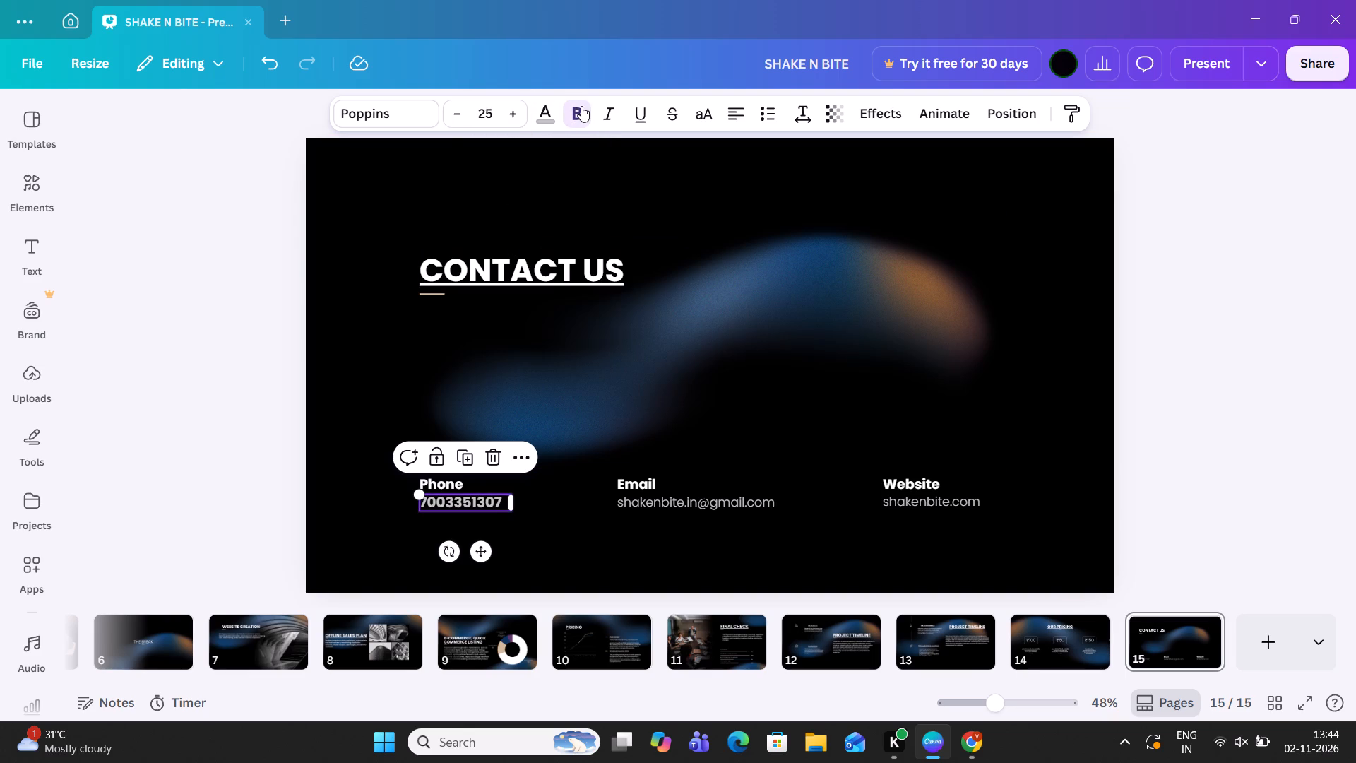
Set the email address text to font size 25 and bold, widening its text box to fit the address on one line.
left_click(683, 503)
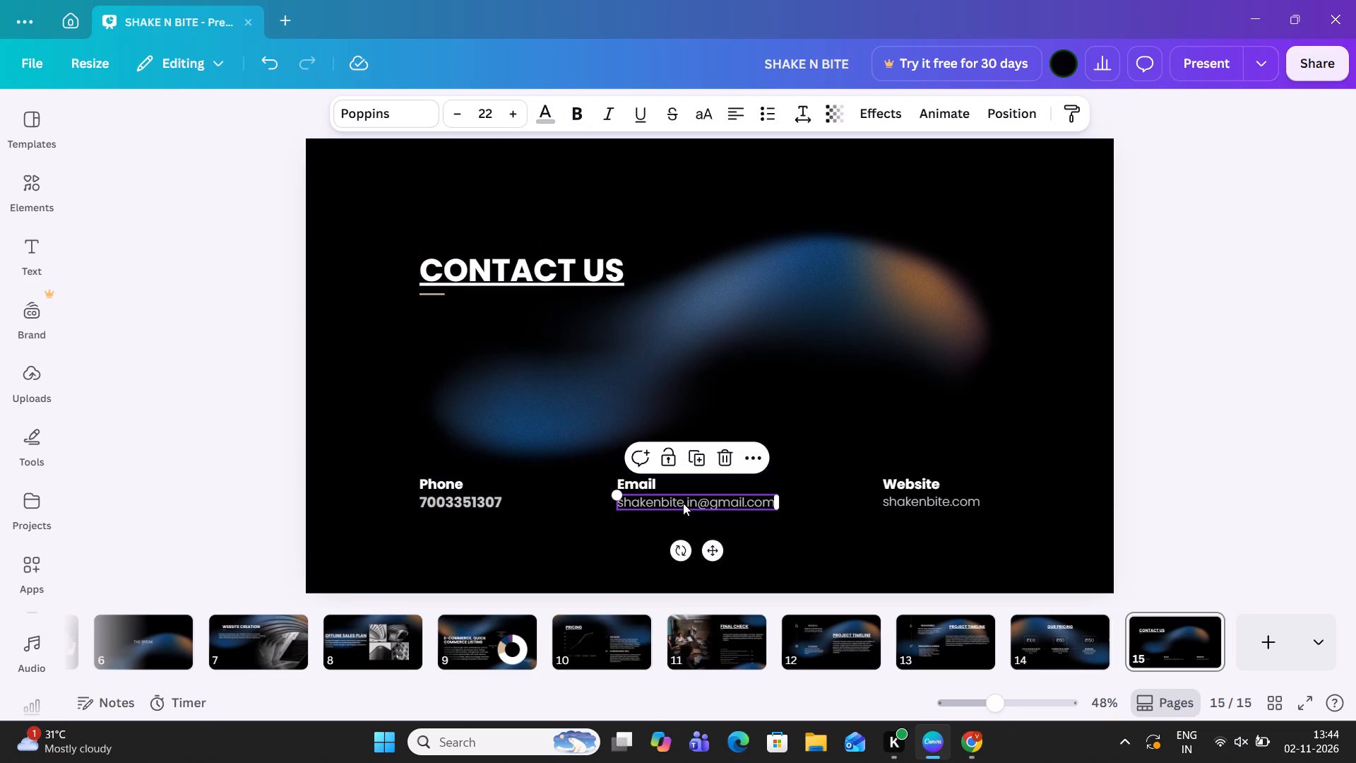
triple_click(518, 117)
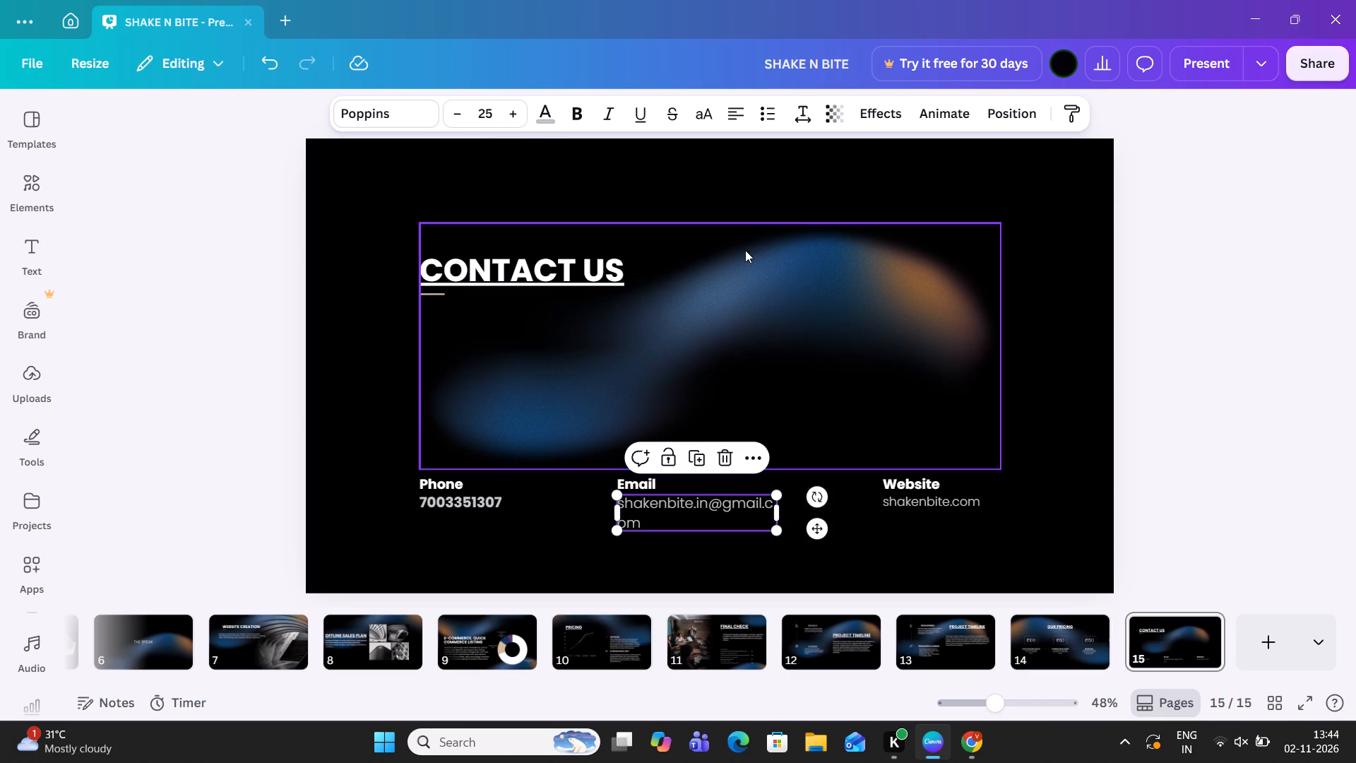
left_click(775, 512)
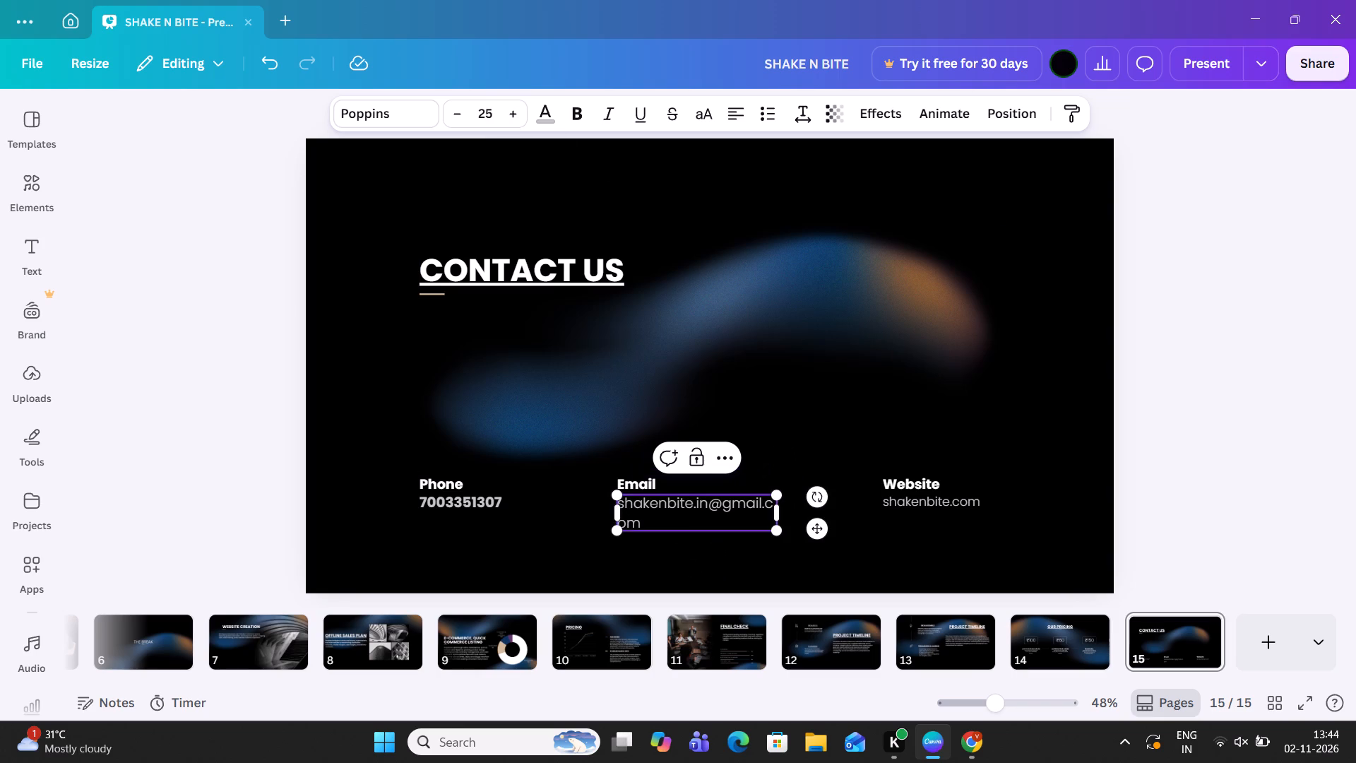
left_click_drag(785, 514, 790, 514)
left_click_drag(790, 514, 804, 512)
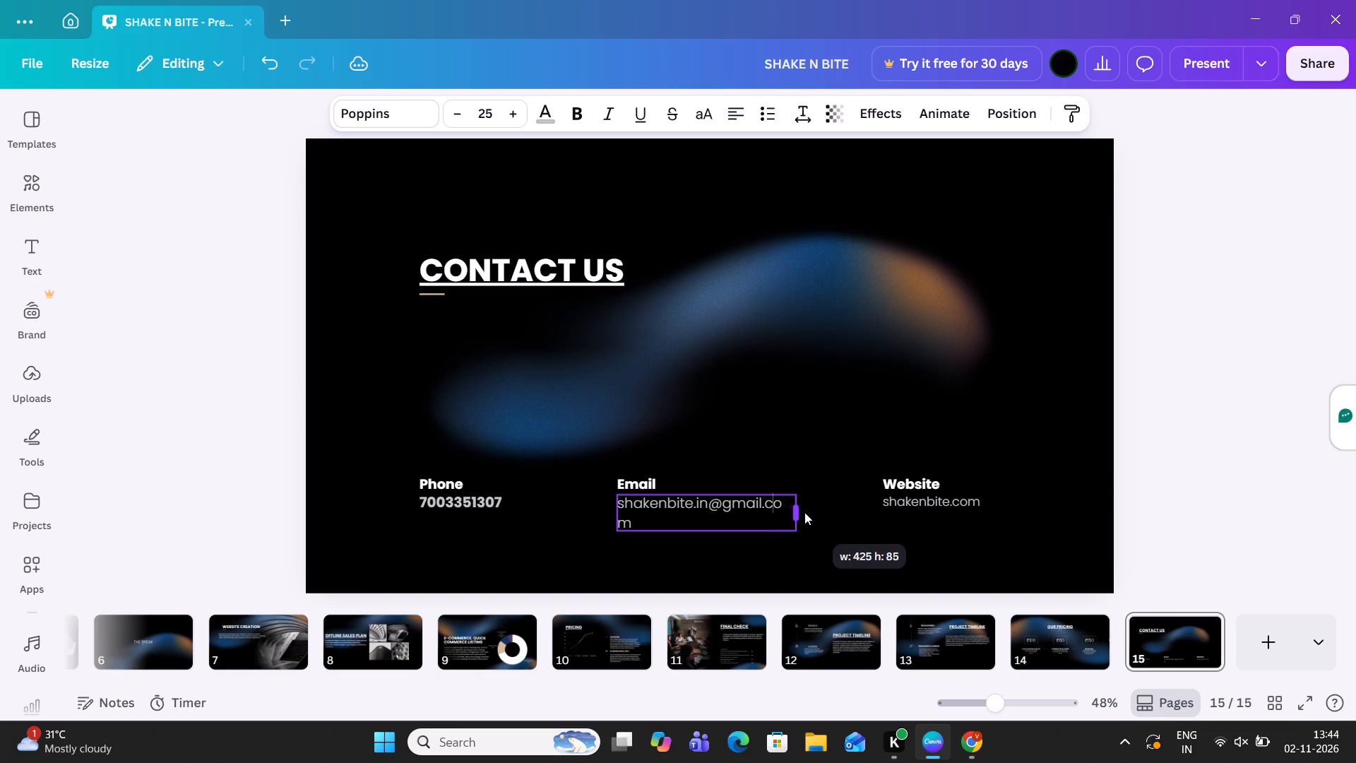
left_click_drag(804, 512, 807, 513)
left_click(836, 517)
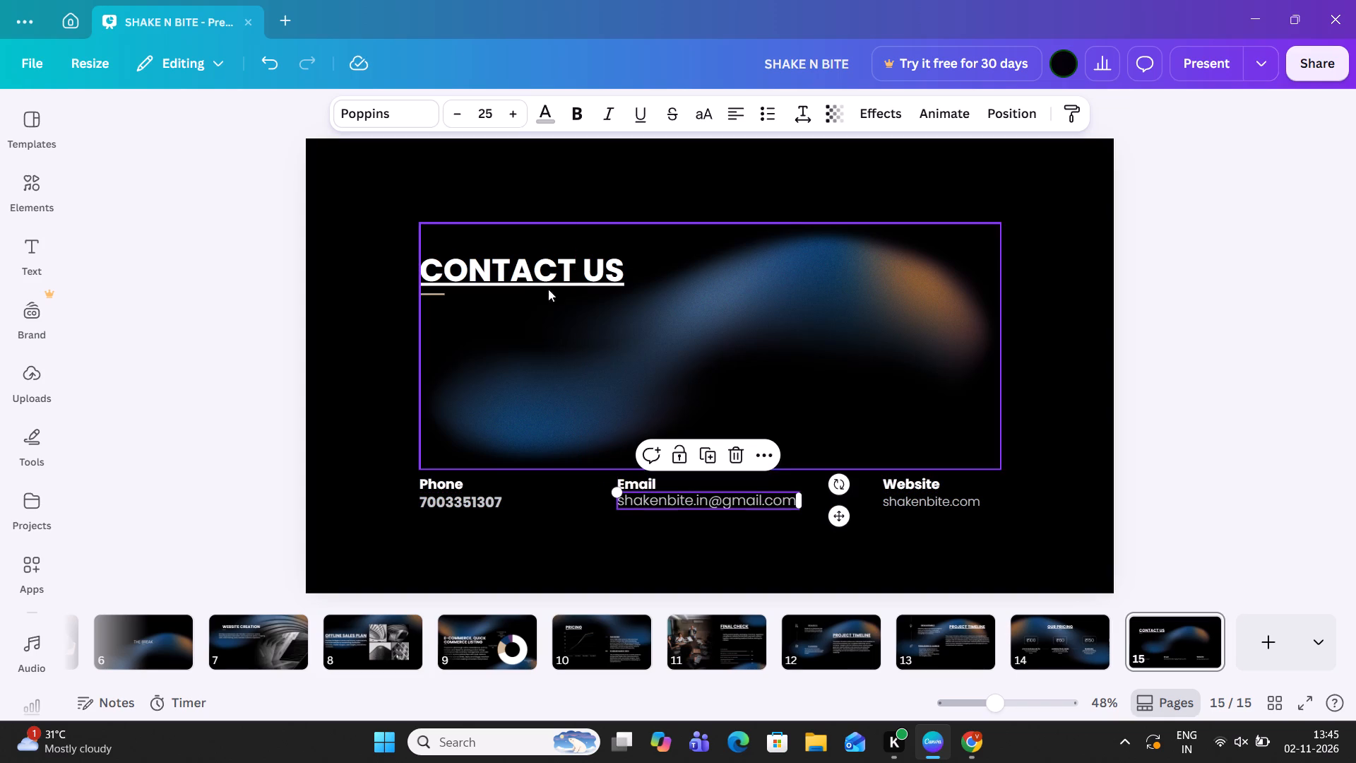
left_click(578, 127)
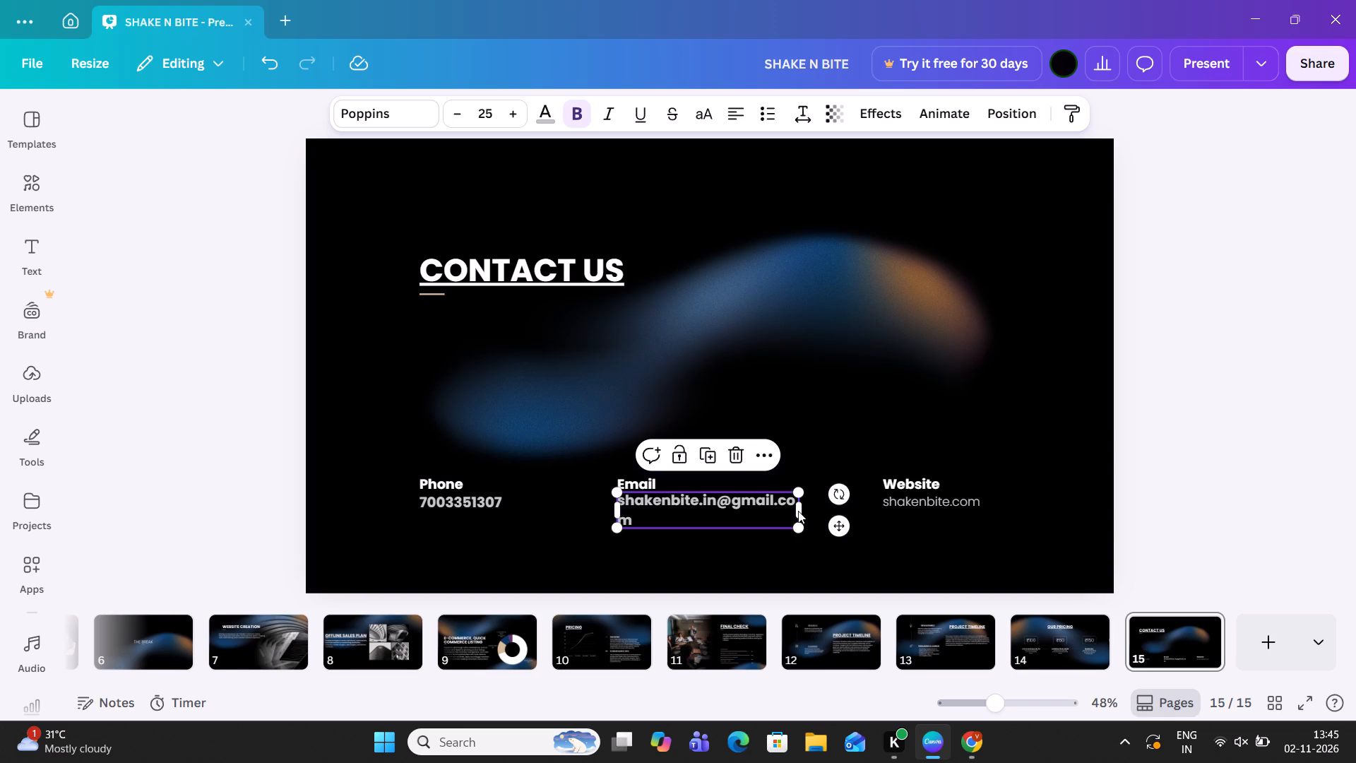
left_click_drag(805, 511, 816, 510)
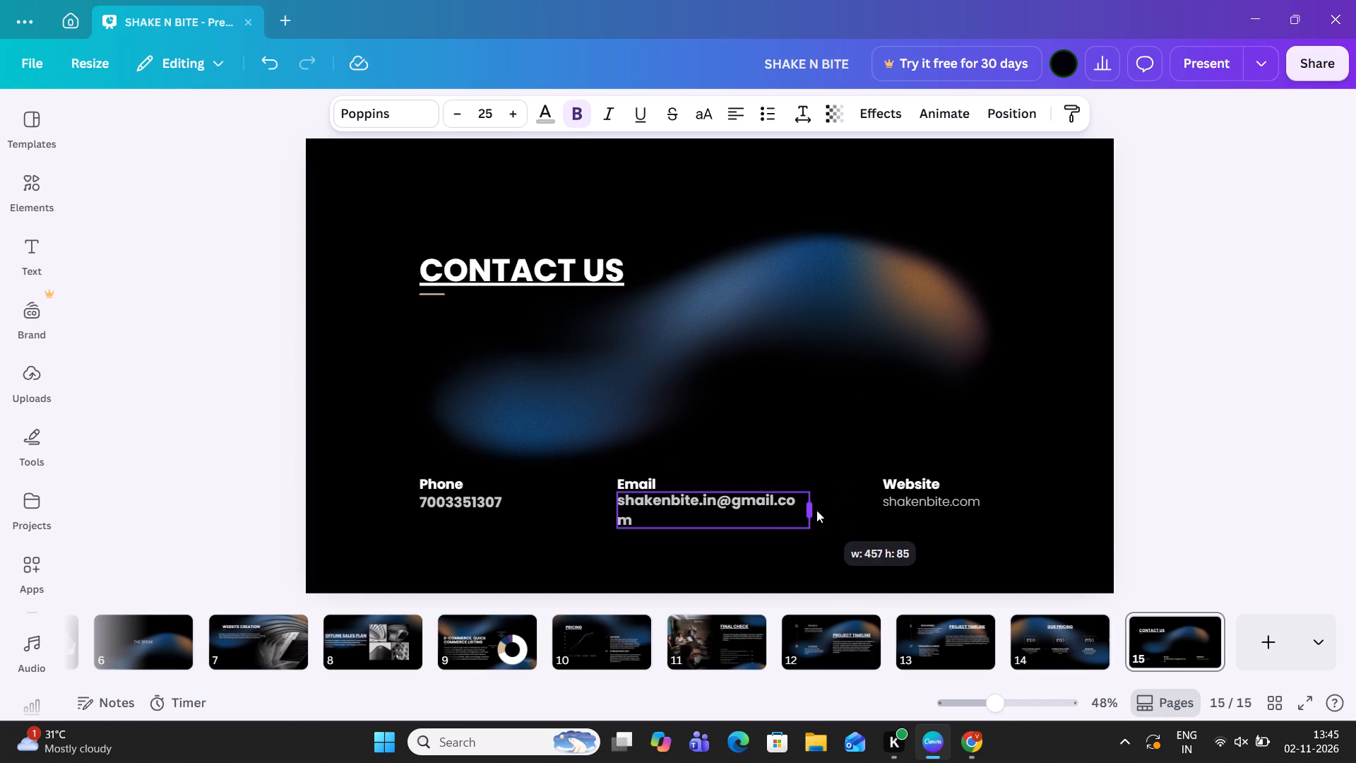
left_click_drag(816, 510, 823, 509)
Shift the email address and the phone number slightly left, centring the number beneath the "Phone" label.
left_click_drag(859, 511, 838, 511)
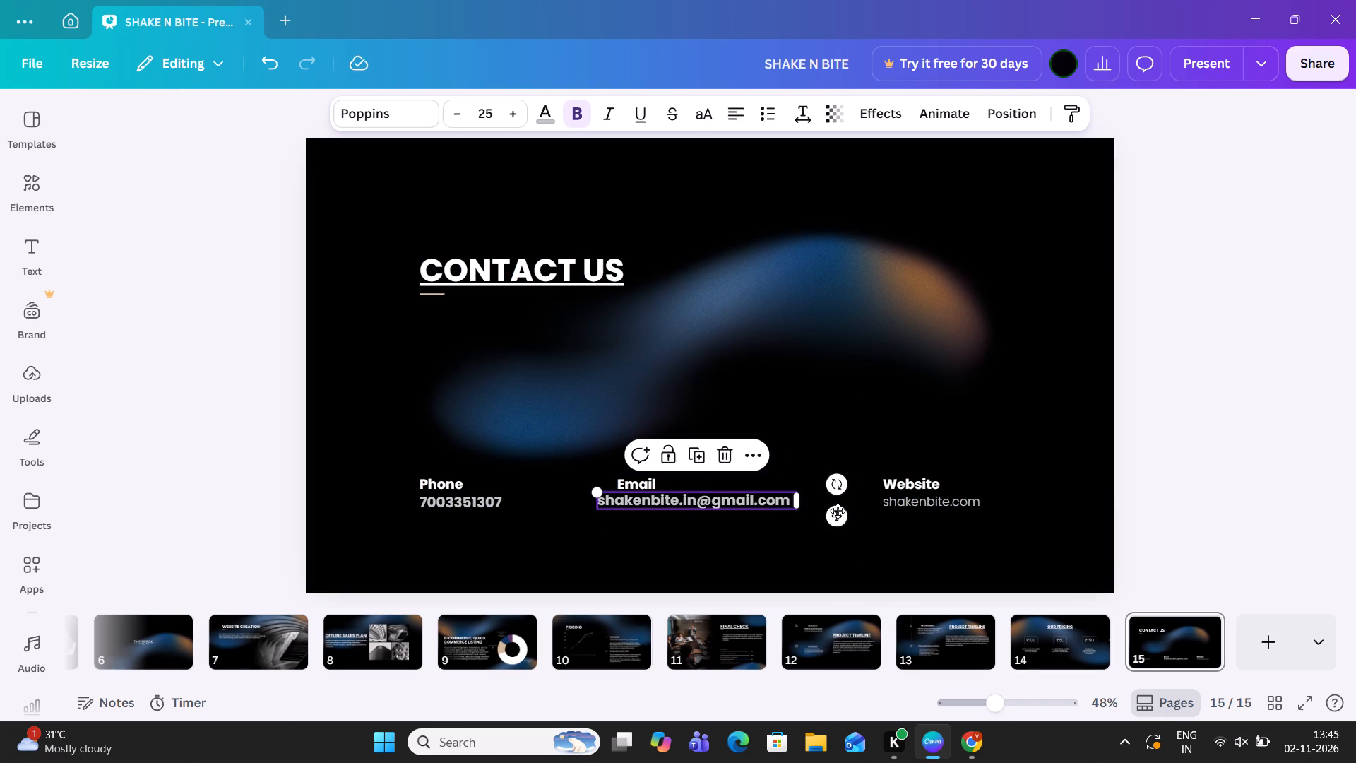
left_click(457, 499)
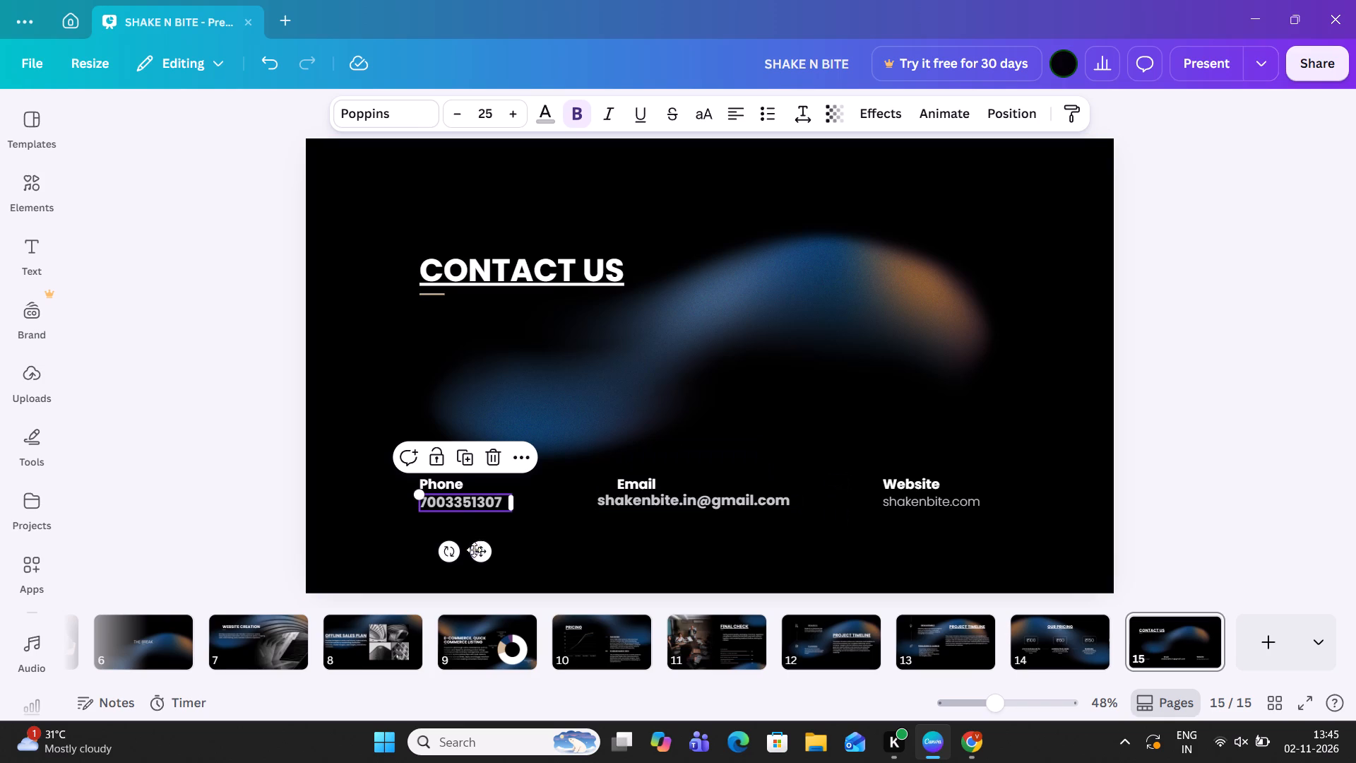
left_click_drag(478, 560, 459, 559)
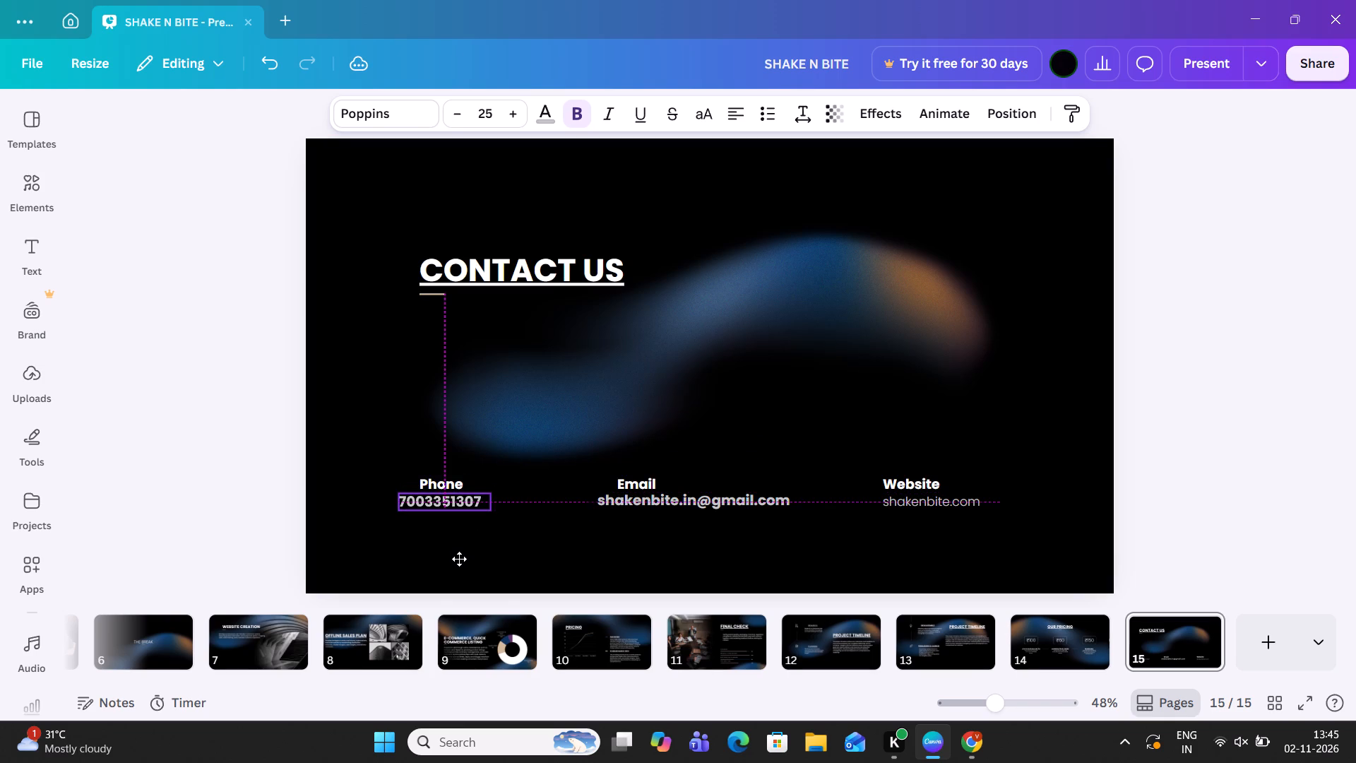
left_click_drag(459, 559, 458, 556)
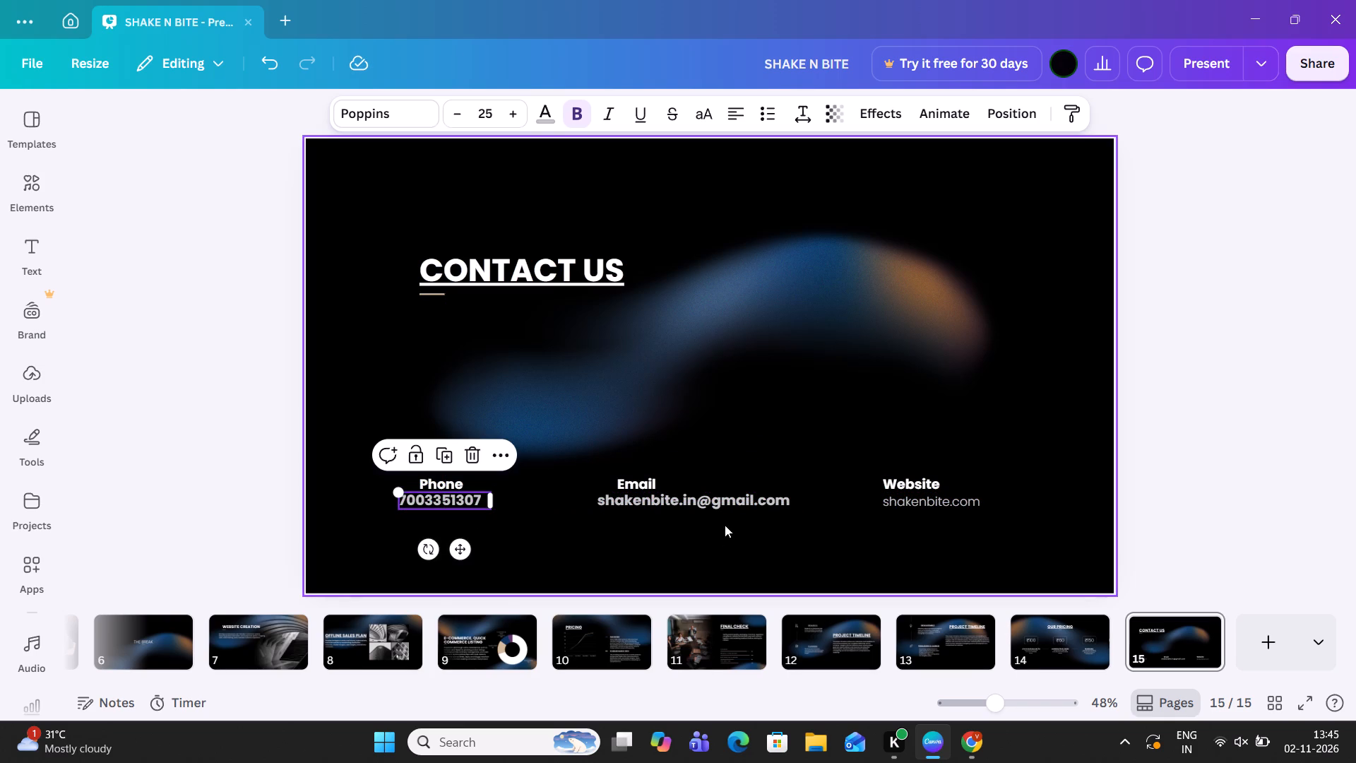
Move the "Email" label right and nudge the email address so that the label is centred above it.
left_click(725, 502)
left_click_drag(643, 483, 683, 482)
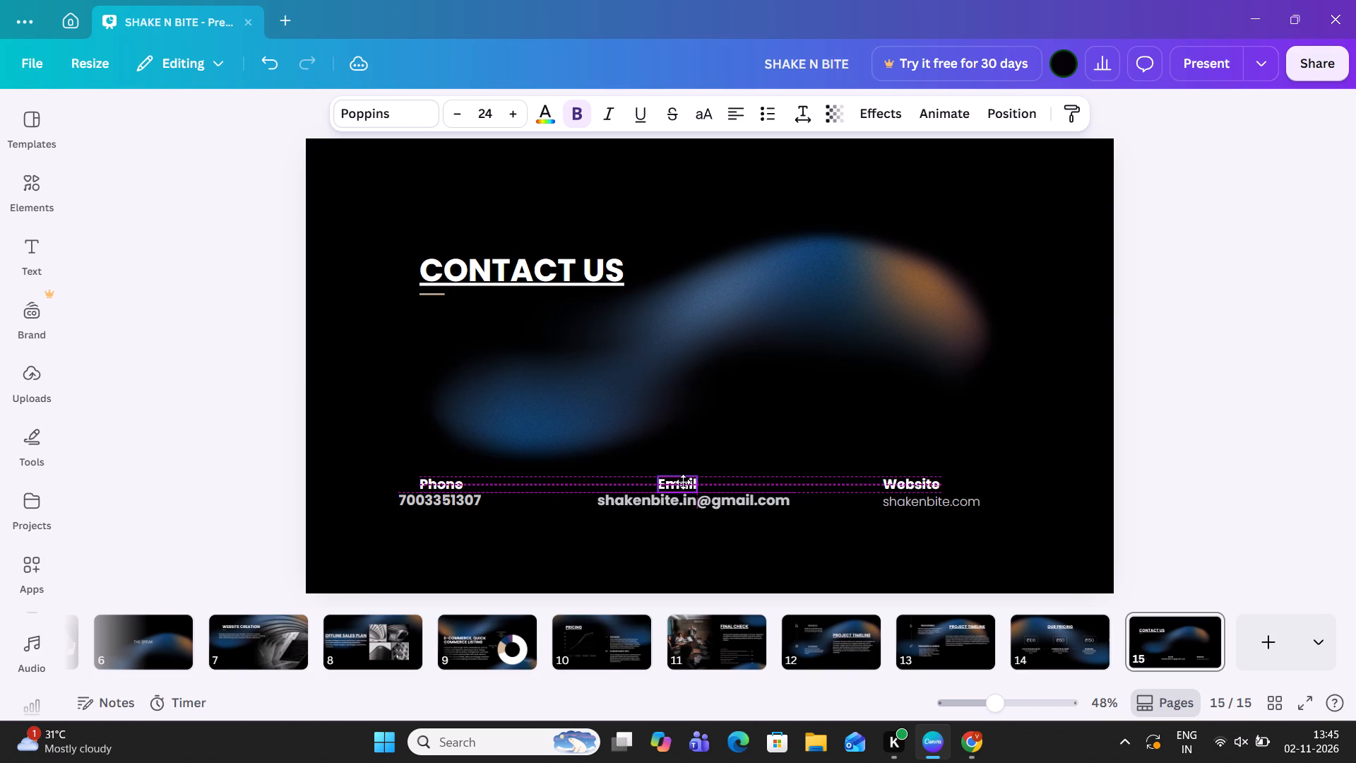
left_click_drag(683, 482, 707, 481)
left_click_drag(707, 481, 714, 480)
left_click(723, 498)
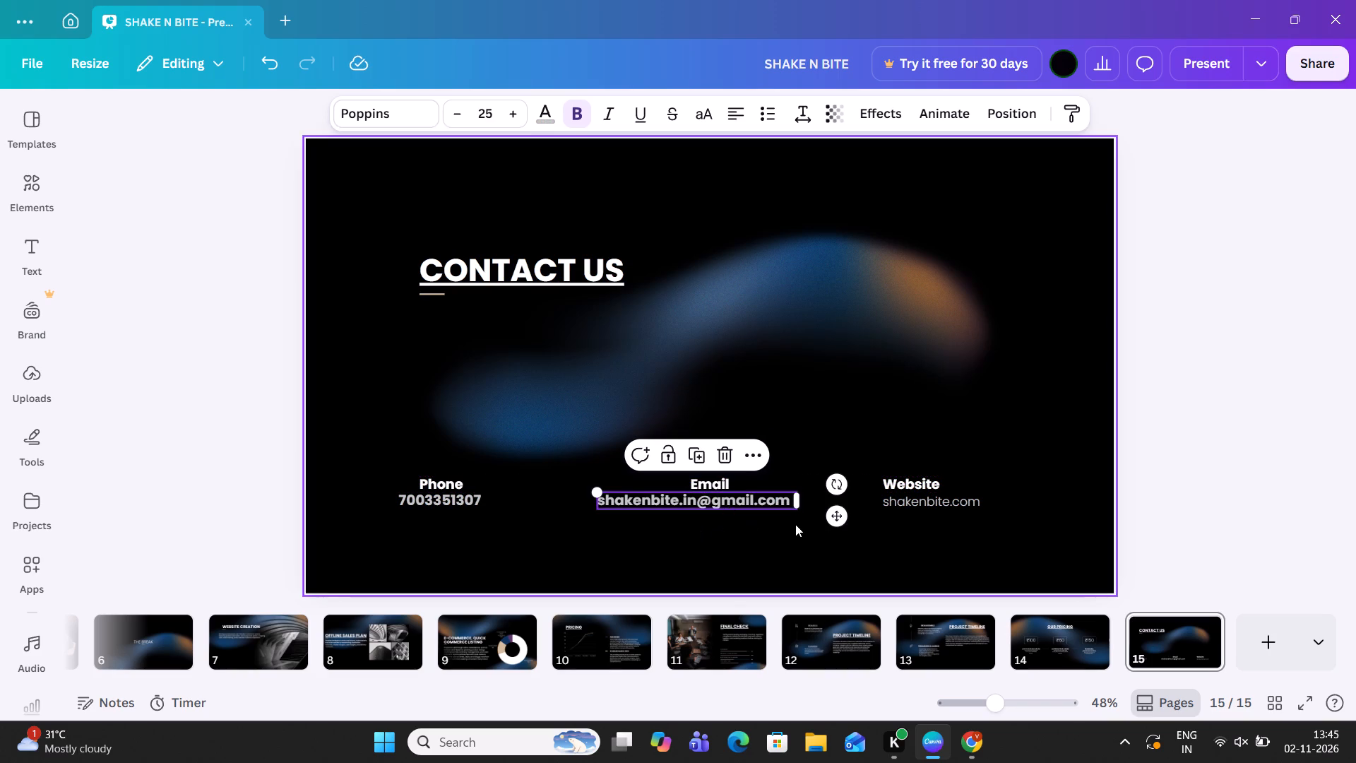
left_click_drag(834, 519, 840, 518)
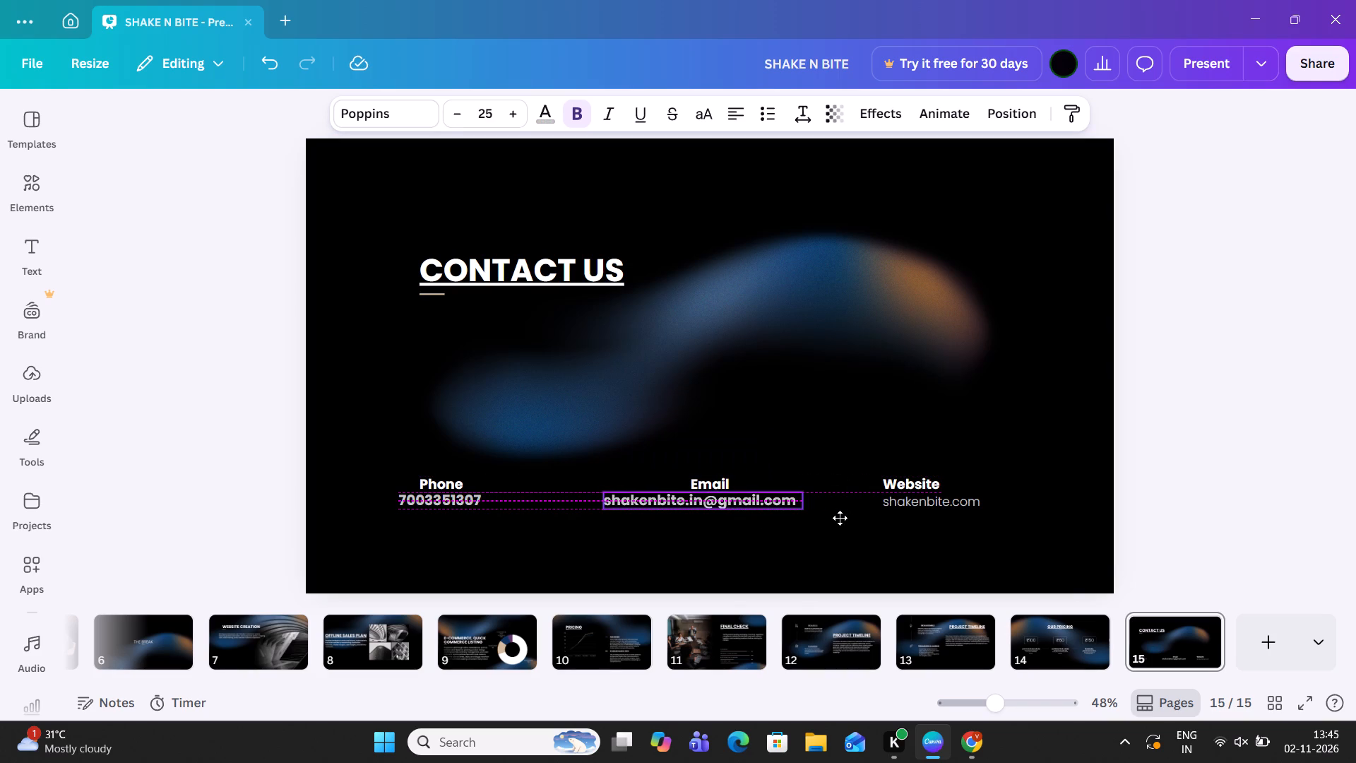
left_click_drag(840, 518, 843, 519)
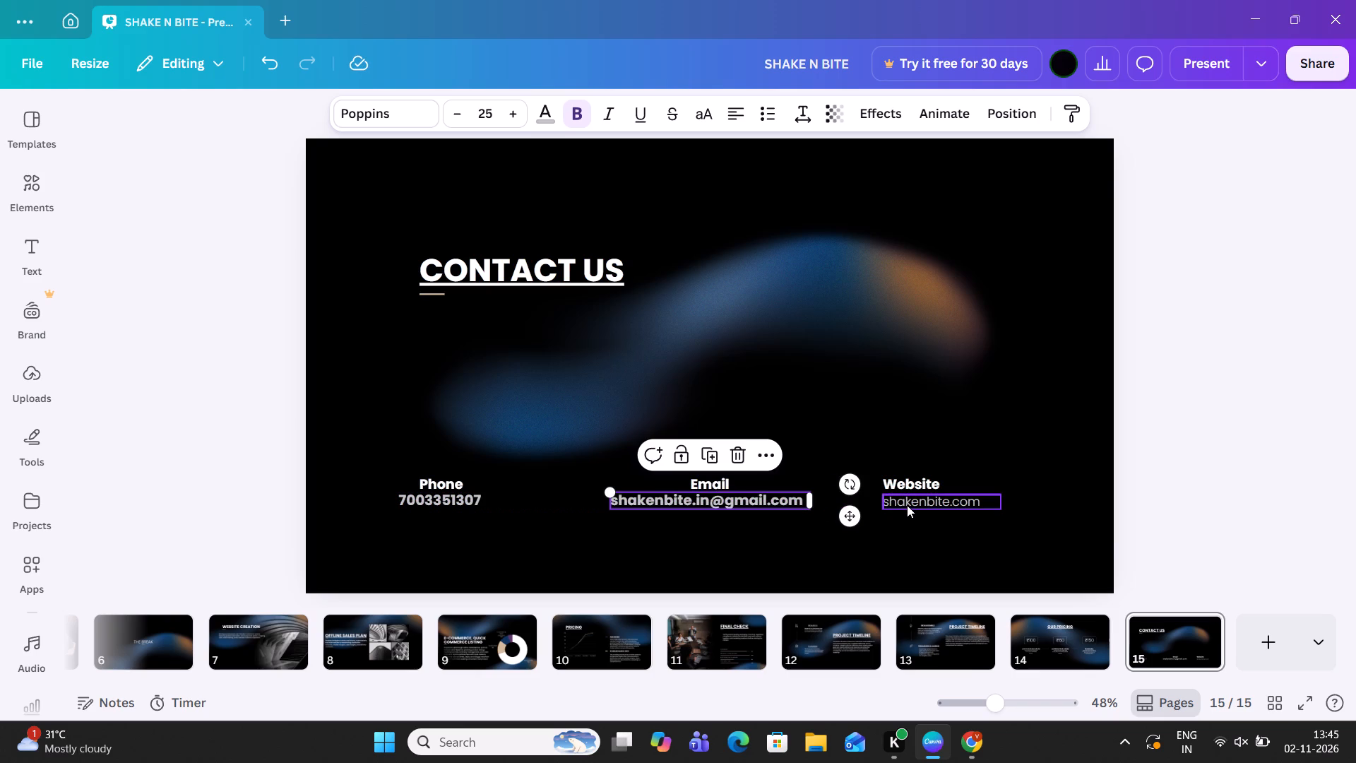
Move the "Website" label right to centre it above the website address, level with the "Phone" and "Email" labels.
left_click(909, 504)
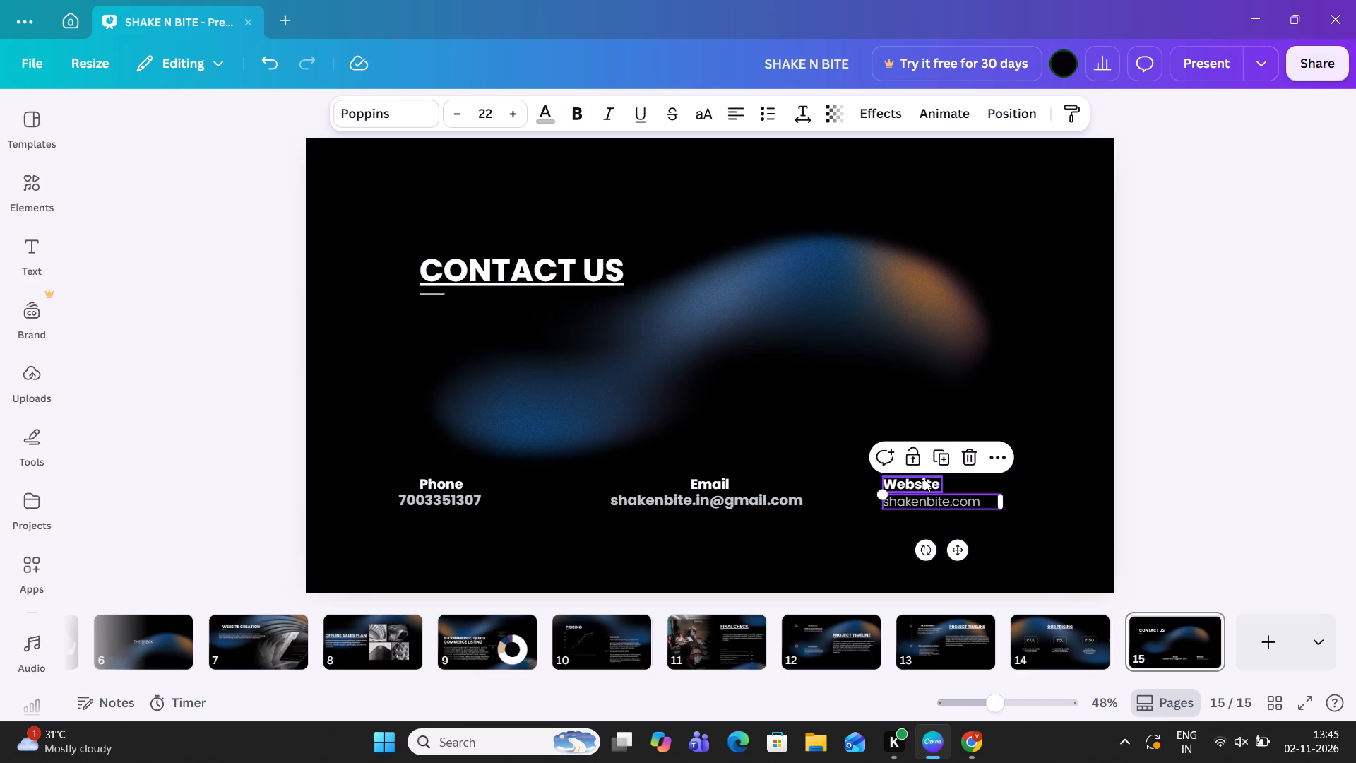
left_click_drag(924, 479, 955, 481)
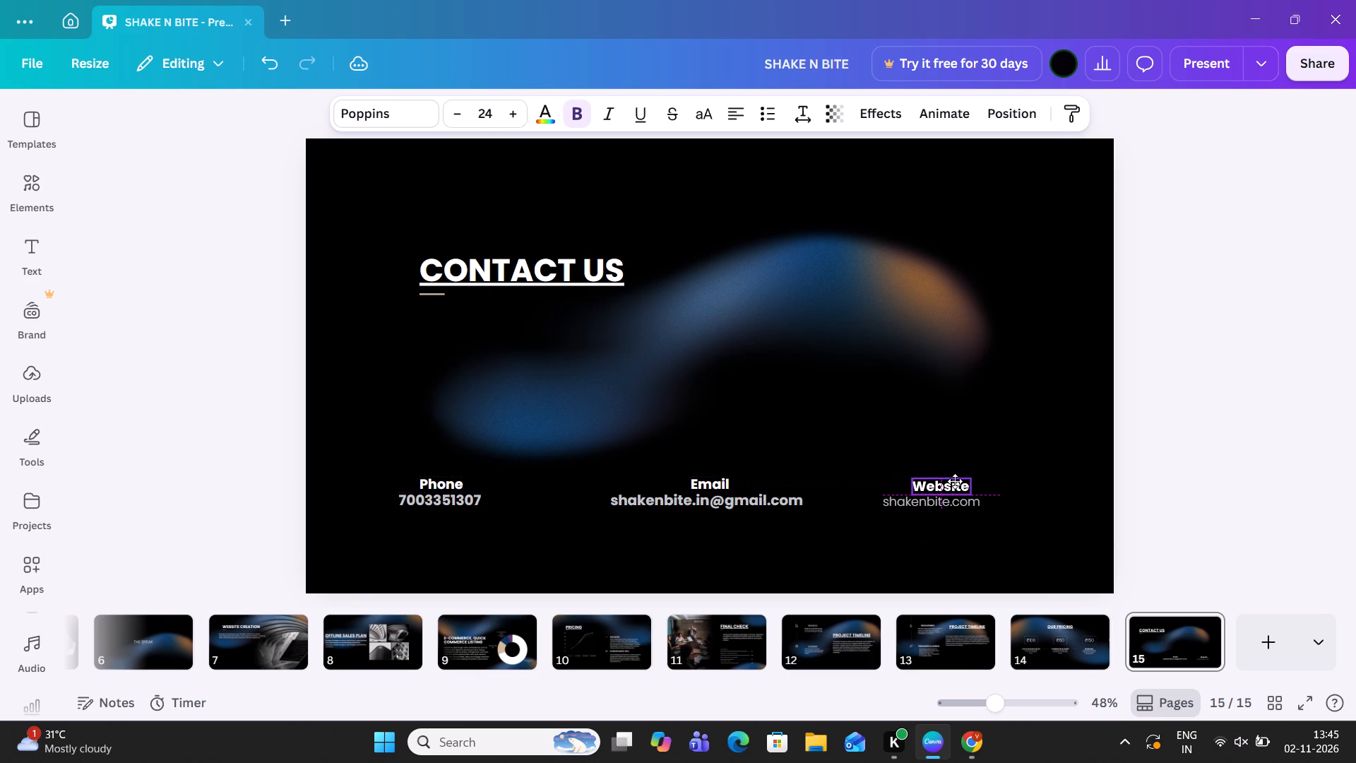
left_click_drag(955, 481, 960, 479)
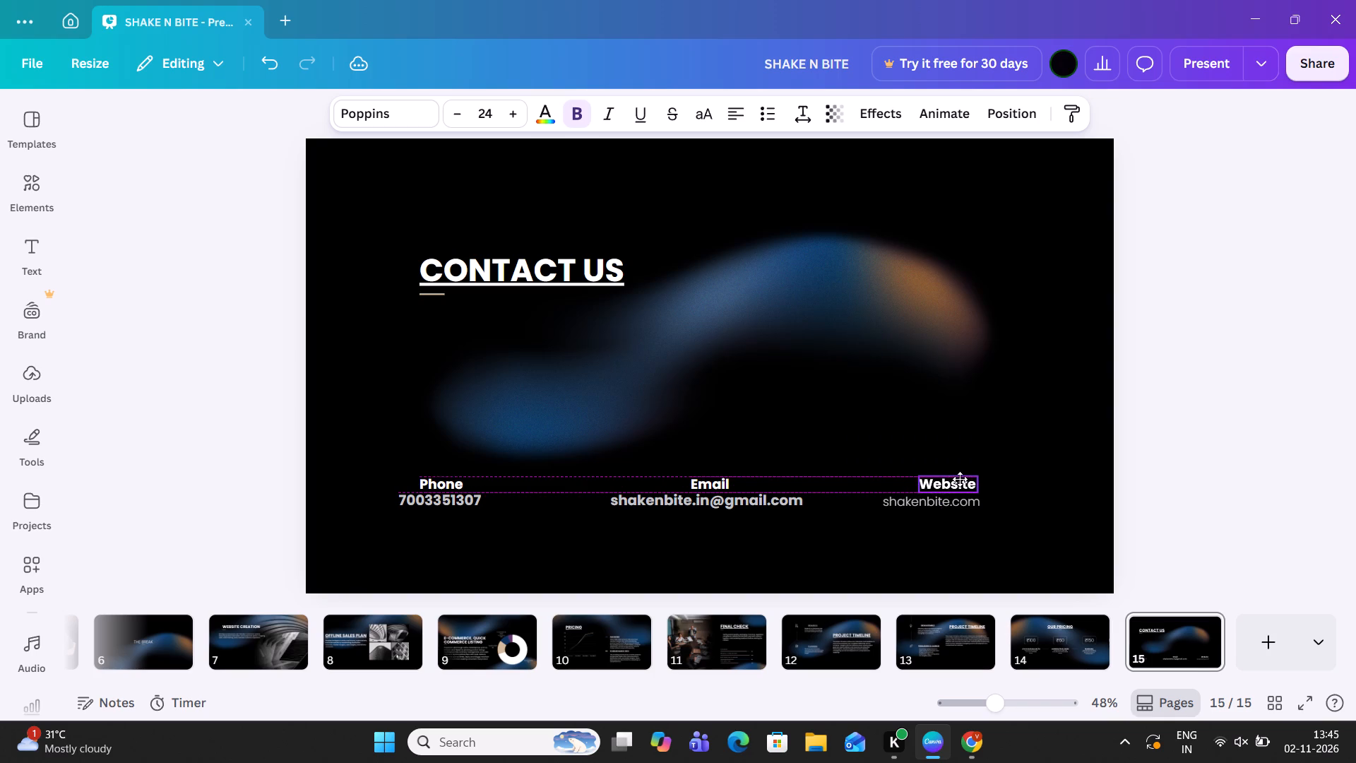
left_click_drag(960, 479, 961, 480)
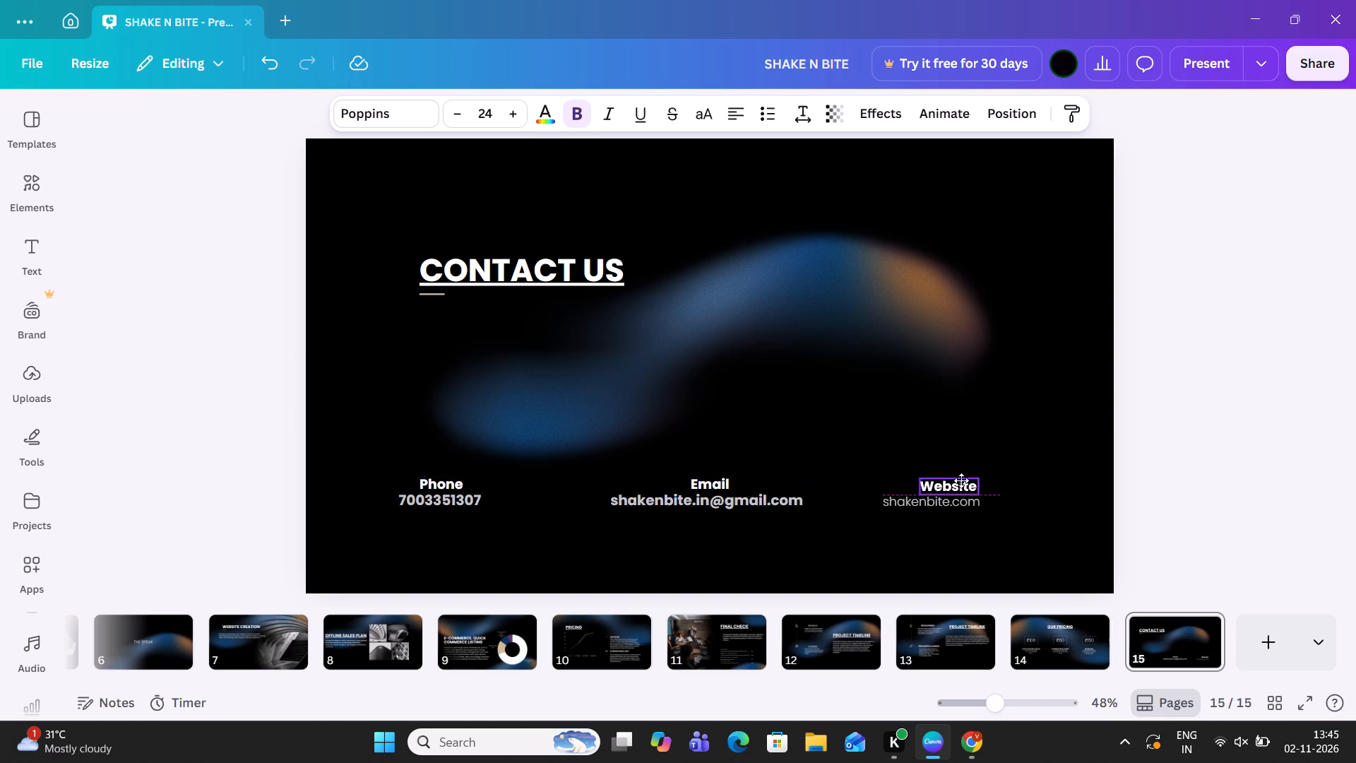
left_click_drag(961, 480, 961, 480)
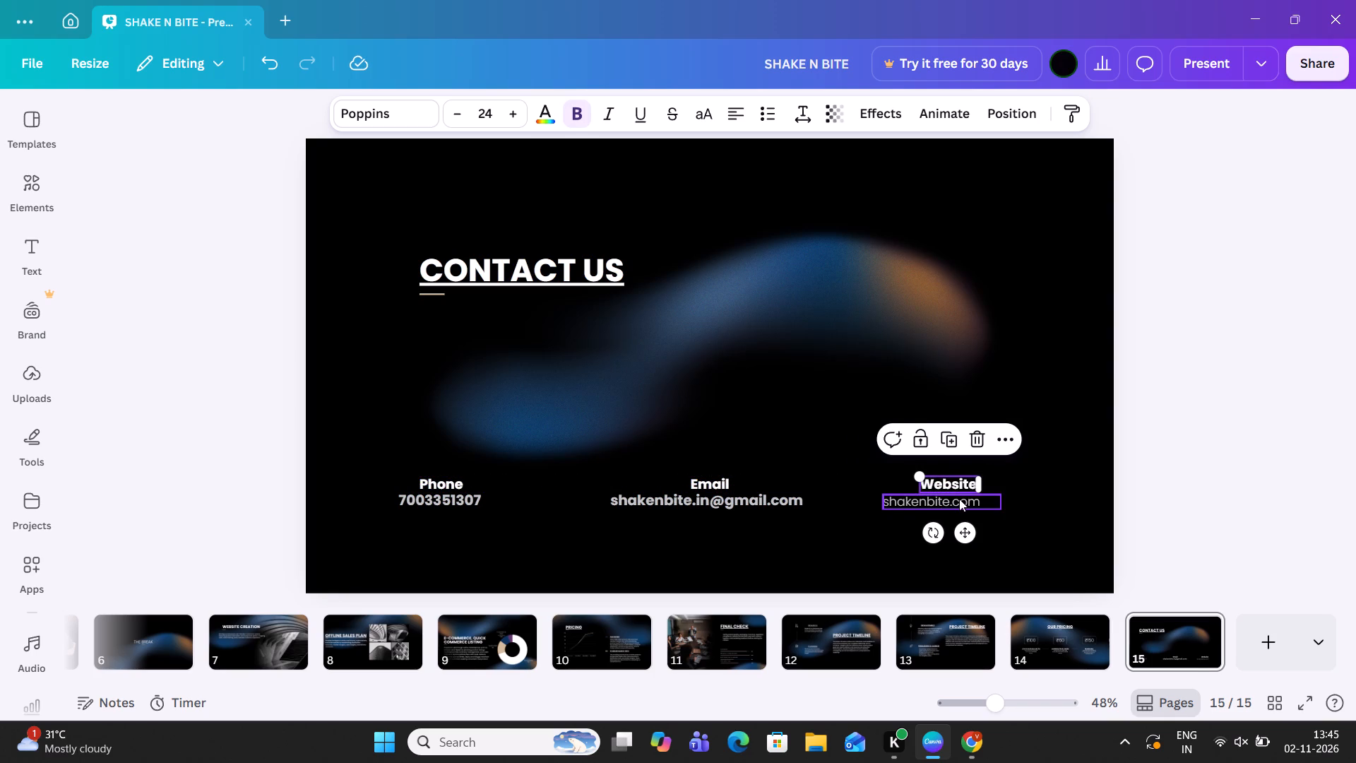
Make the website address text bold and set its font size to 25.
left_click(959, 499)
left_click(588, 118)
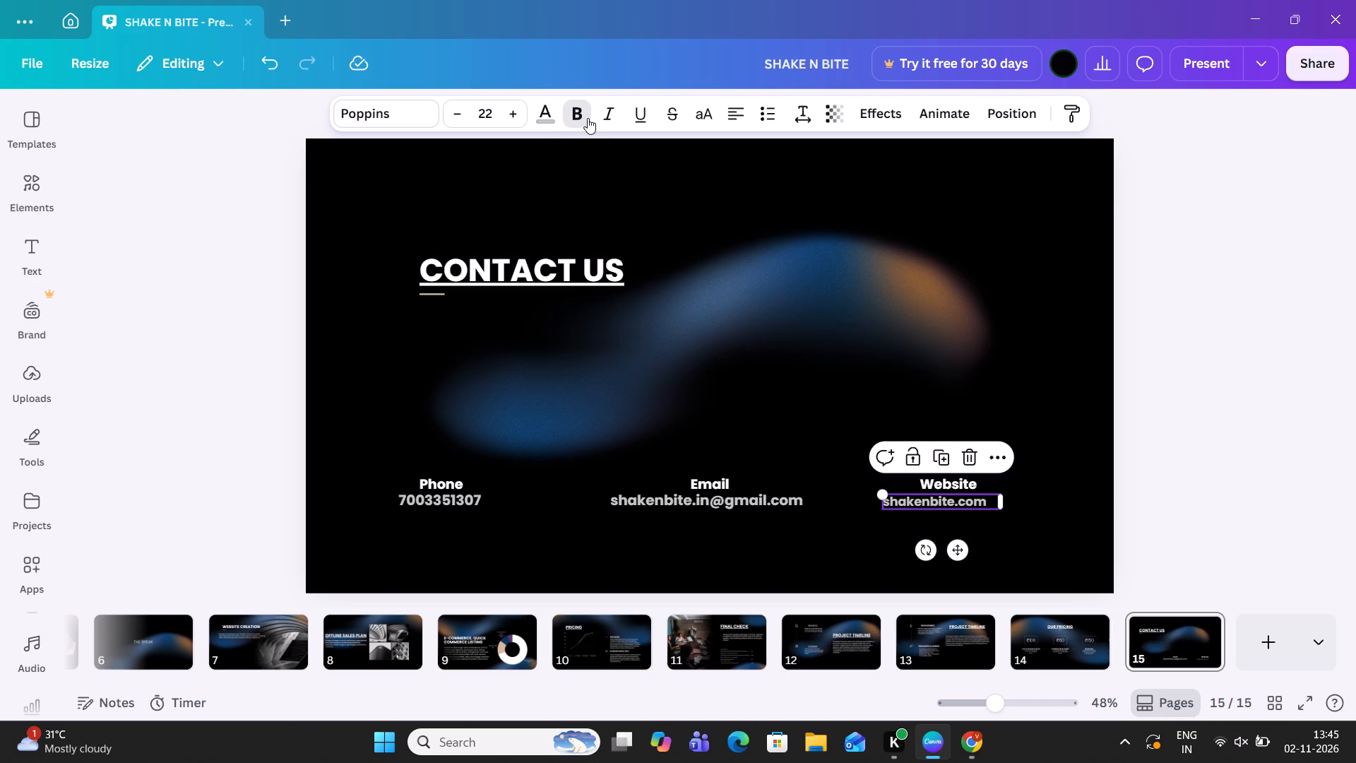
triple_click(511, 117)
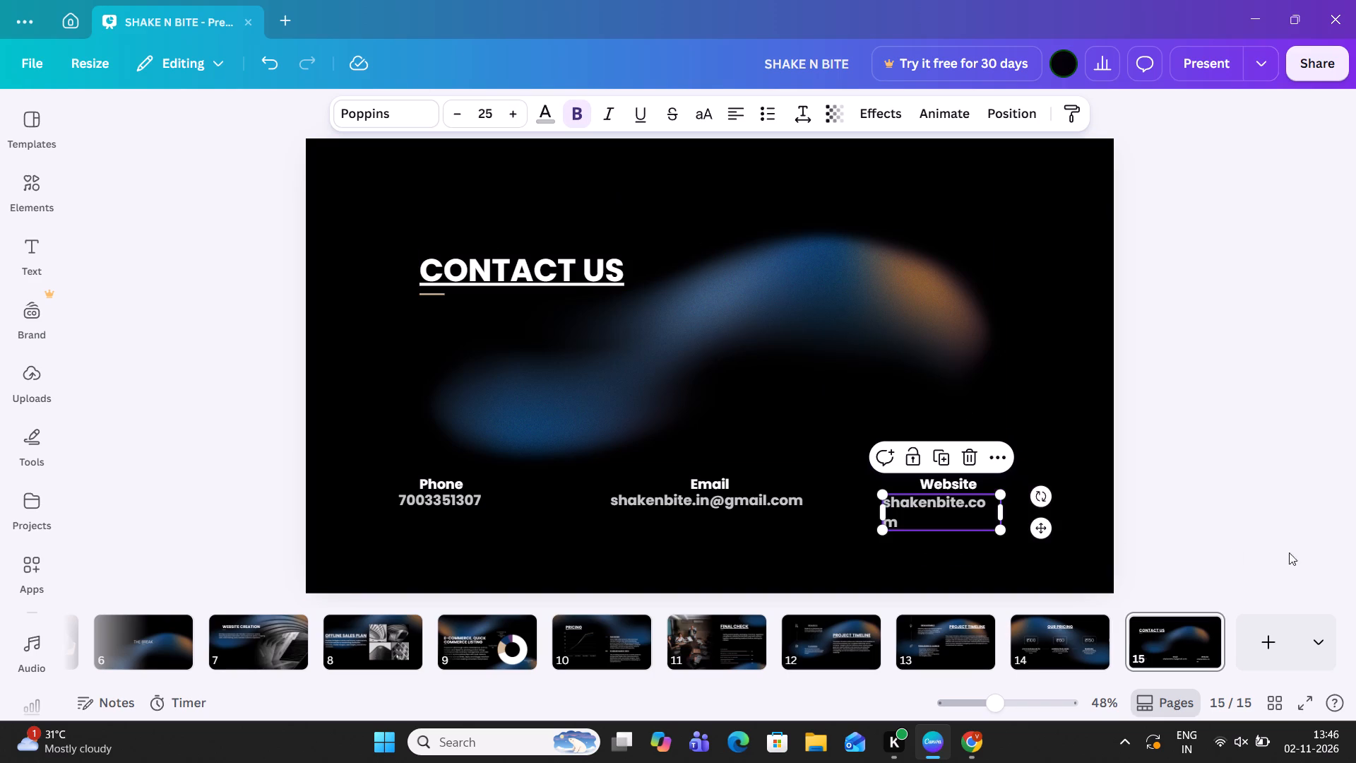
Widen the website address text box to fit on one line and centre the address beneath the "Website" label.
left_click(999, 513)
left_click_drag(1006, 512, 1014, 511)
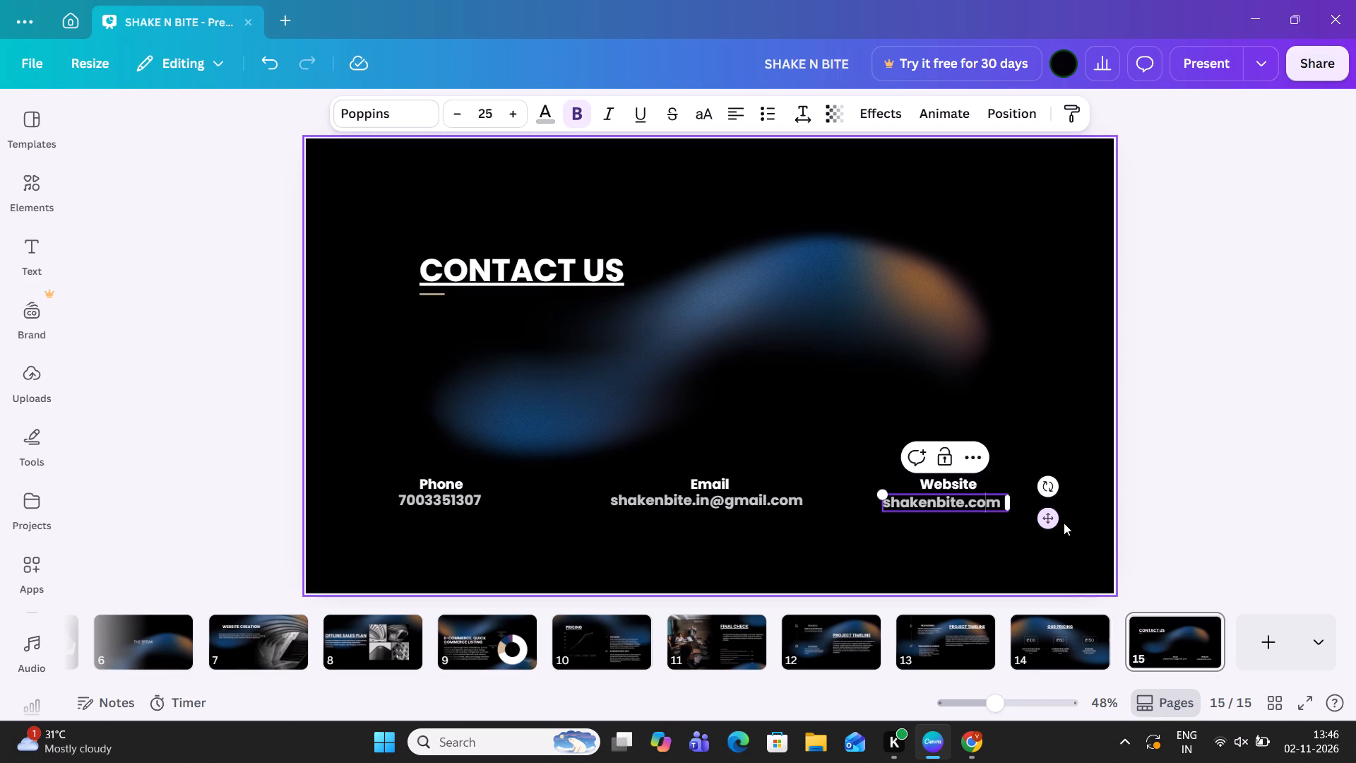
left_click_drag(1053, 523, 1061, 524)
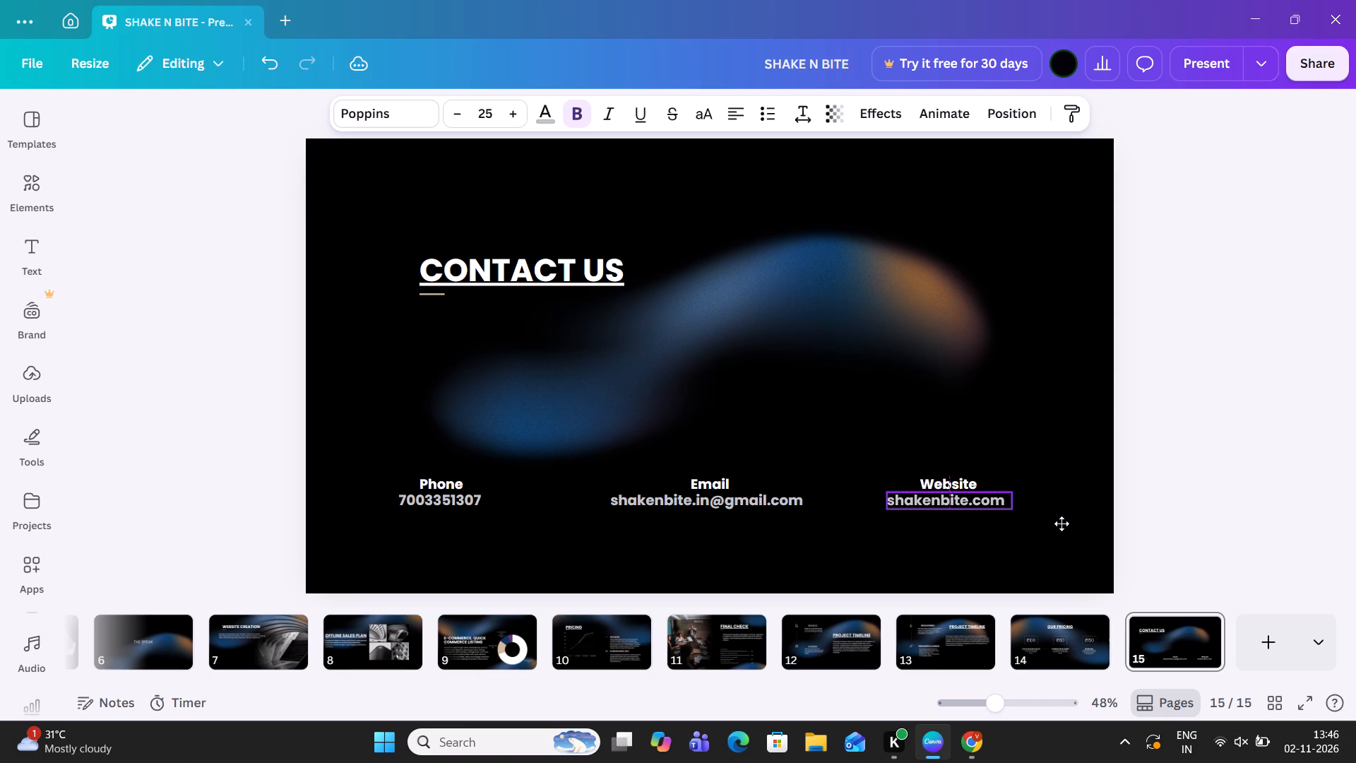
left_click_drag(1061, 524, 1062, 524)
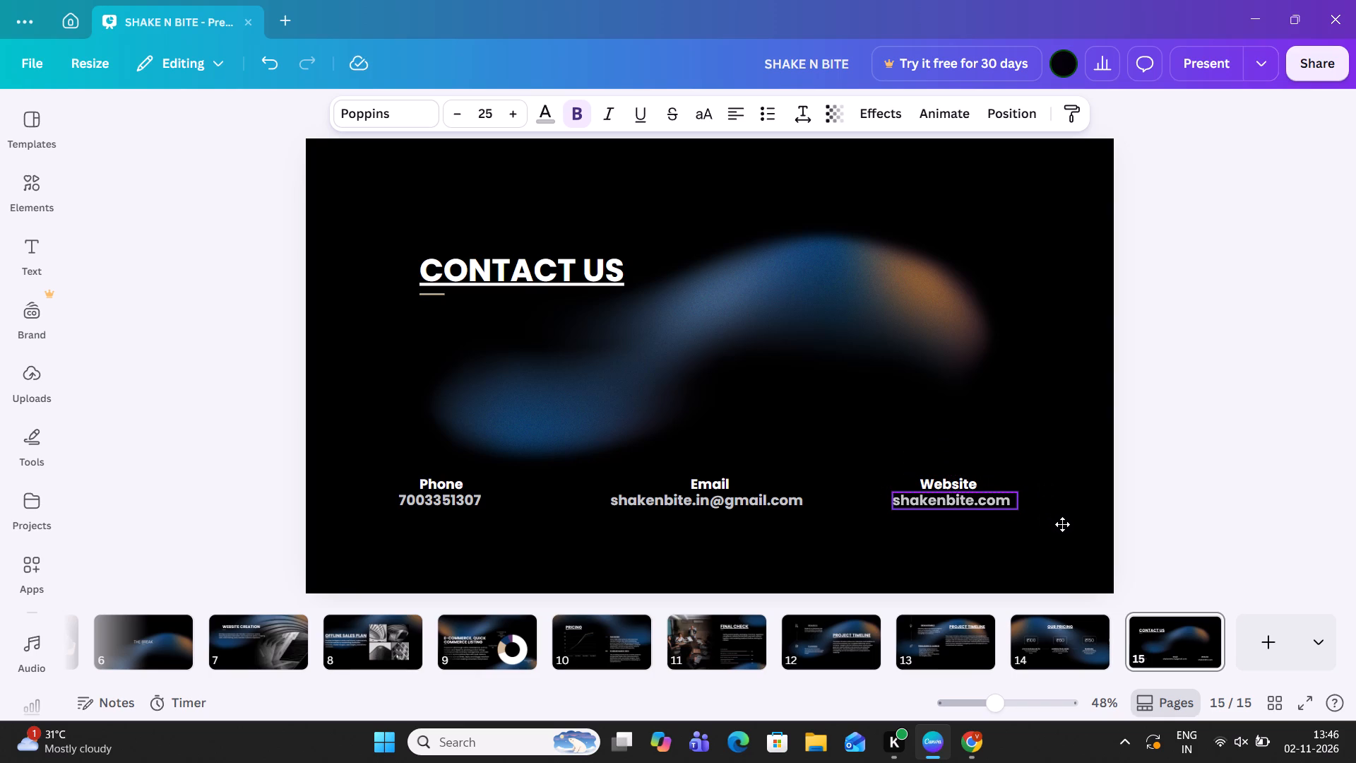
left_click_drag(1062, 524, 1061, 524)
left_click(1151, 492)
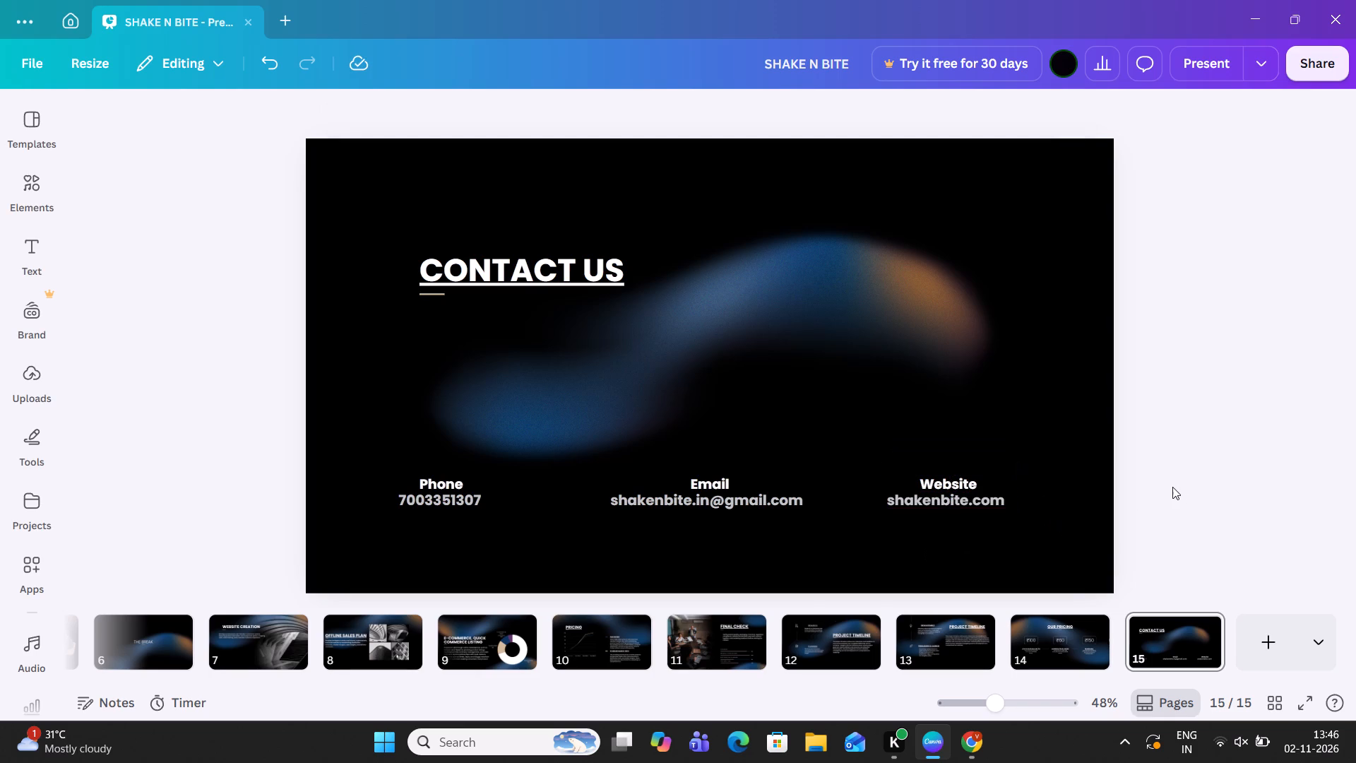
Underline the "Website", "Email" and "Phone" labels on the Contact Us slide.
left_click(962, 485)
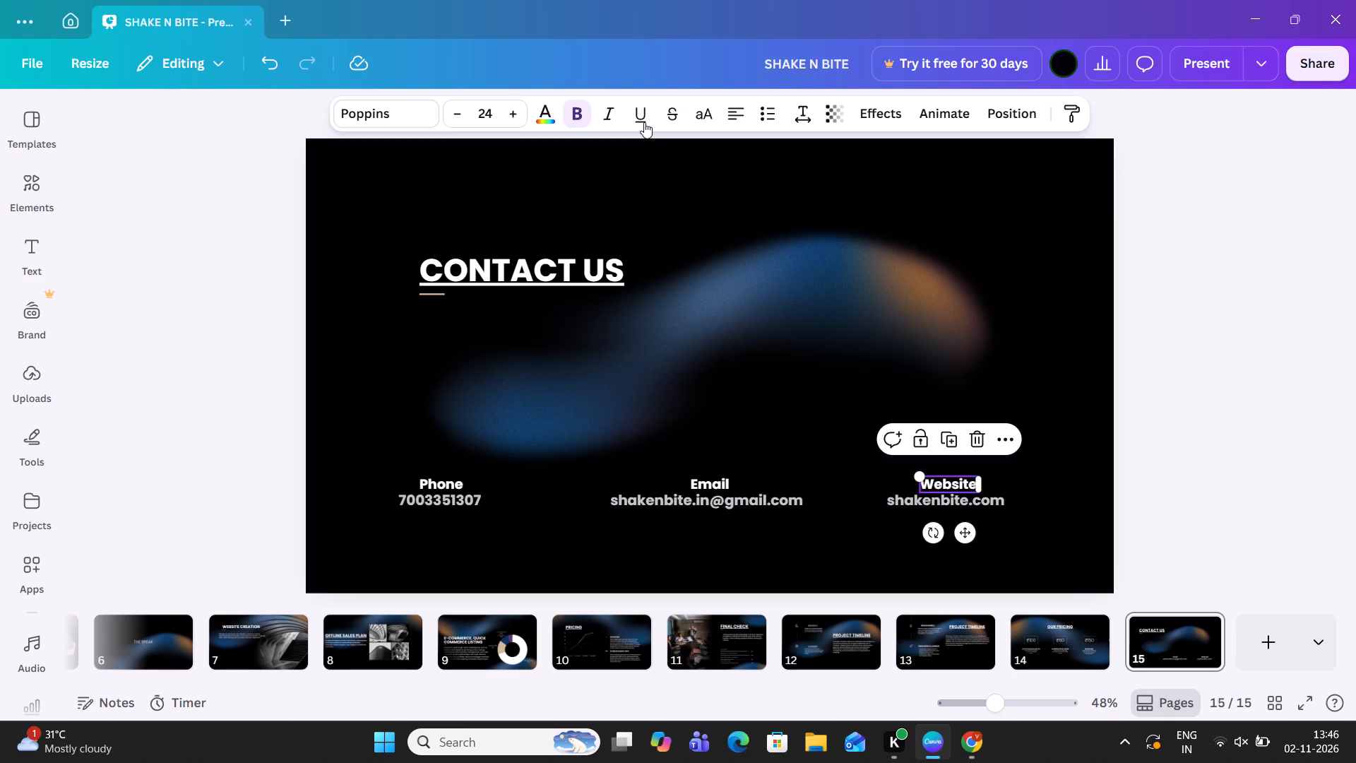
left_click(643, 122)
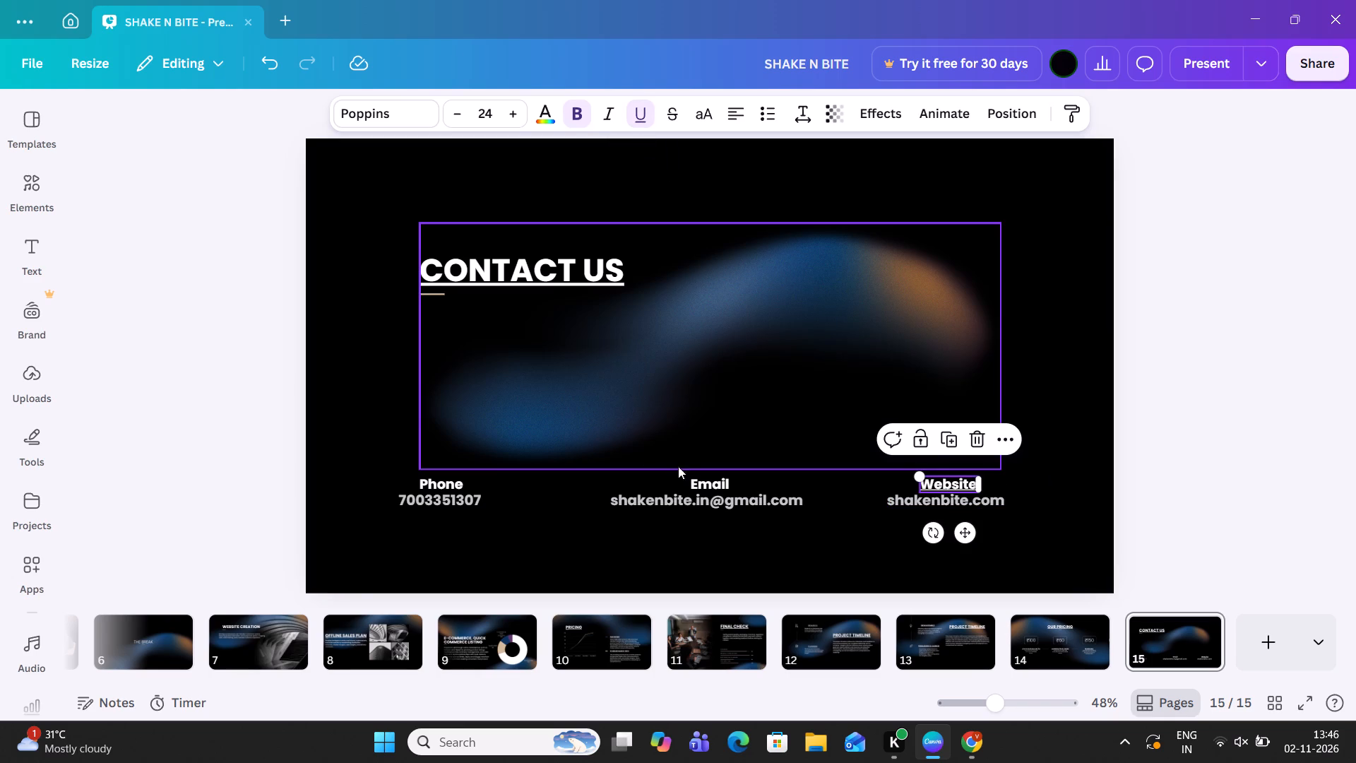
left_click(712, 492)
left_click(708, 477)
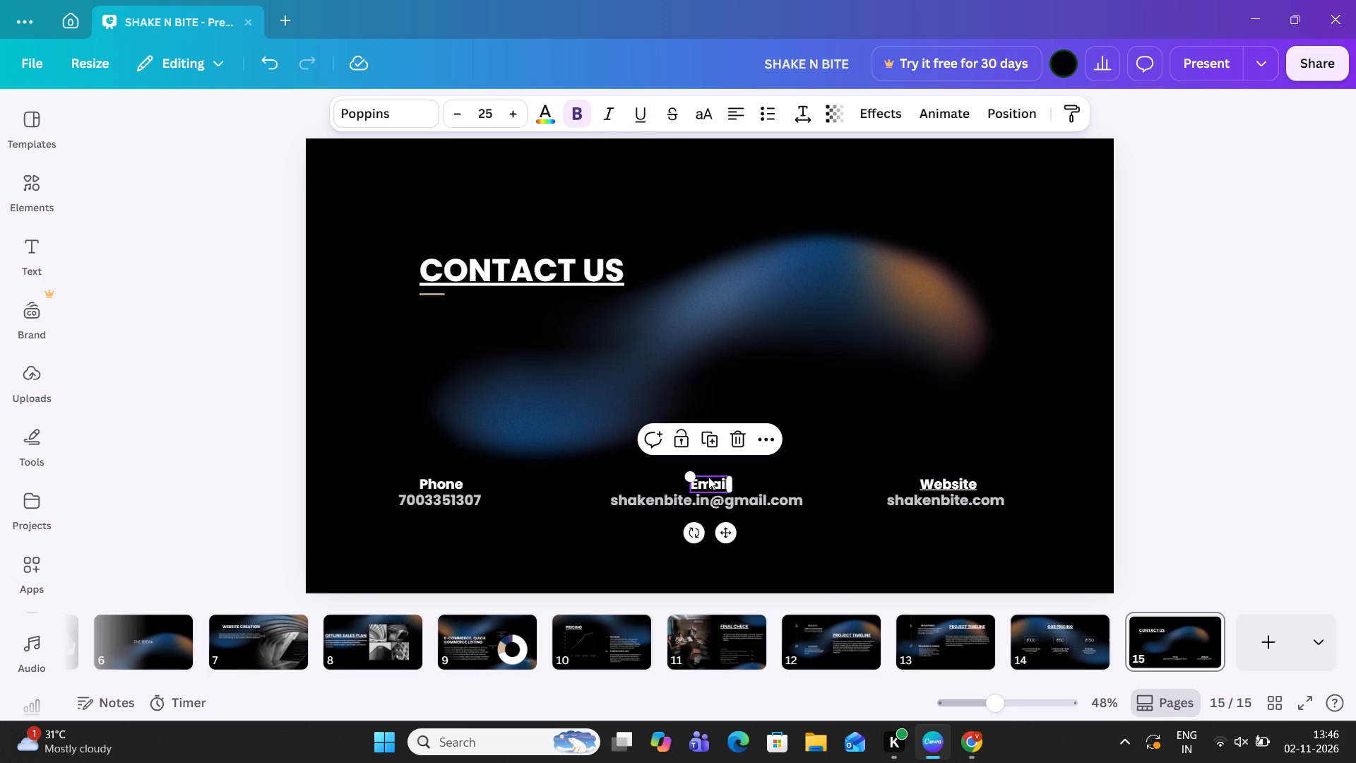
left_click(647, 128)
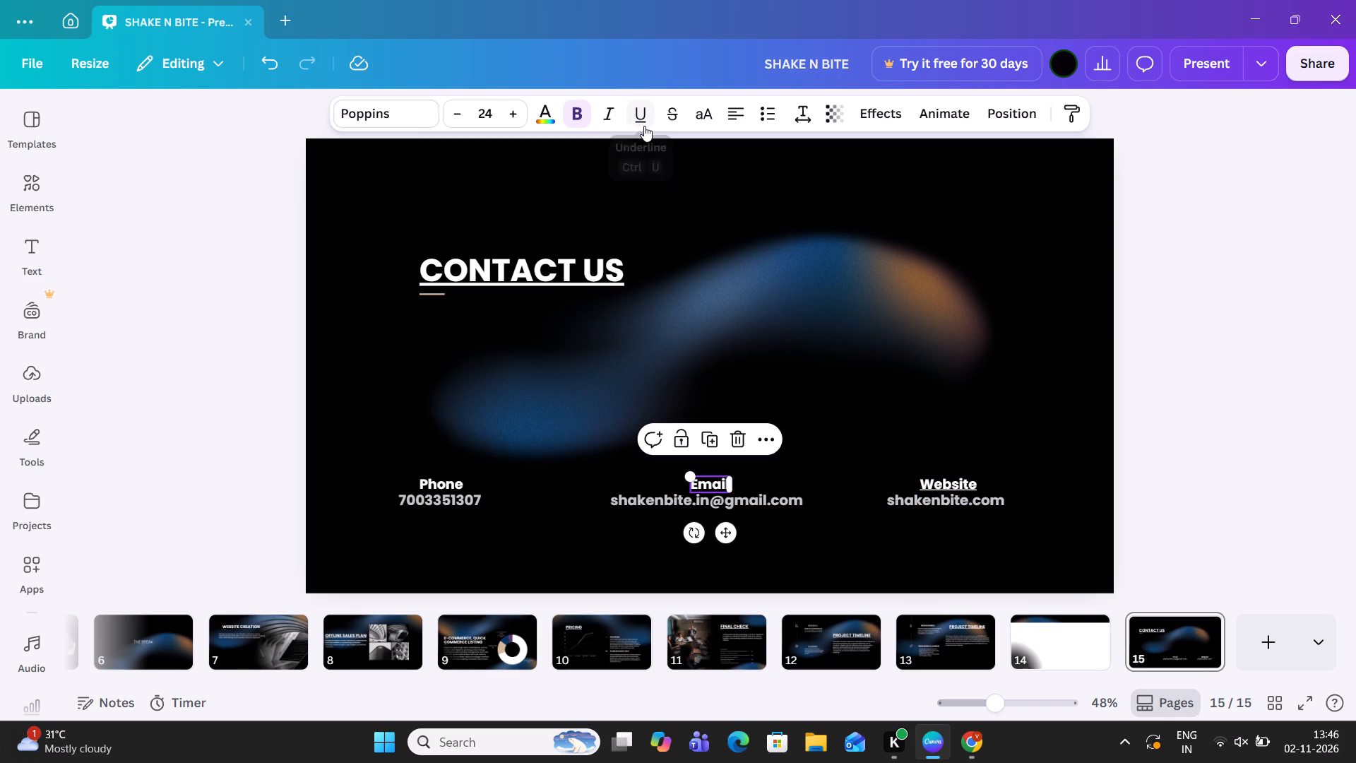
left_click(644, 126)
left_click(460, 480)
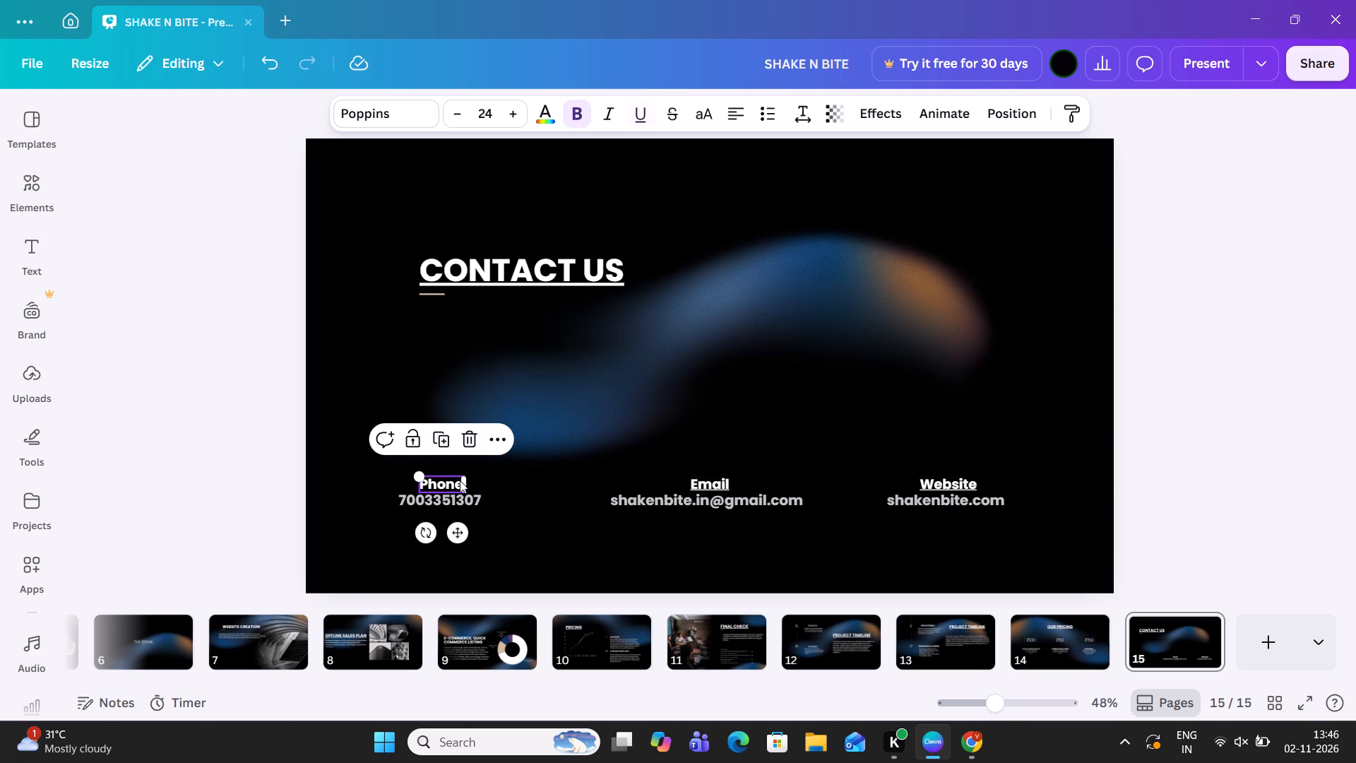
left_click(638, 113)
left_click(1170, 467)
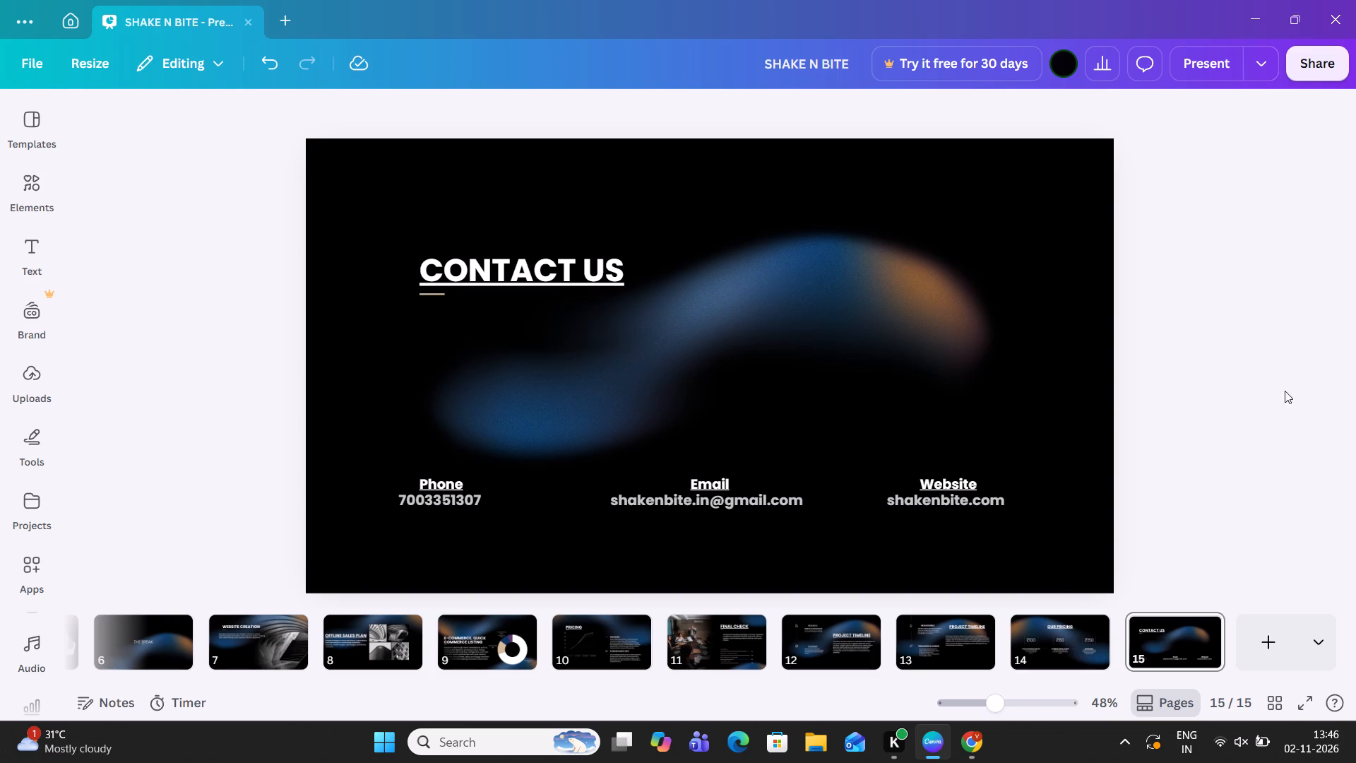
On the Our Pricing slide, make the three prices ₹100, ₹60 and ₹150 bold.
left_click(280, 451)
key("Left")
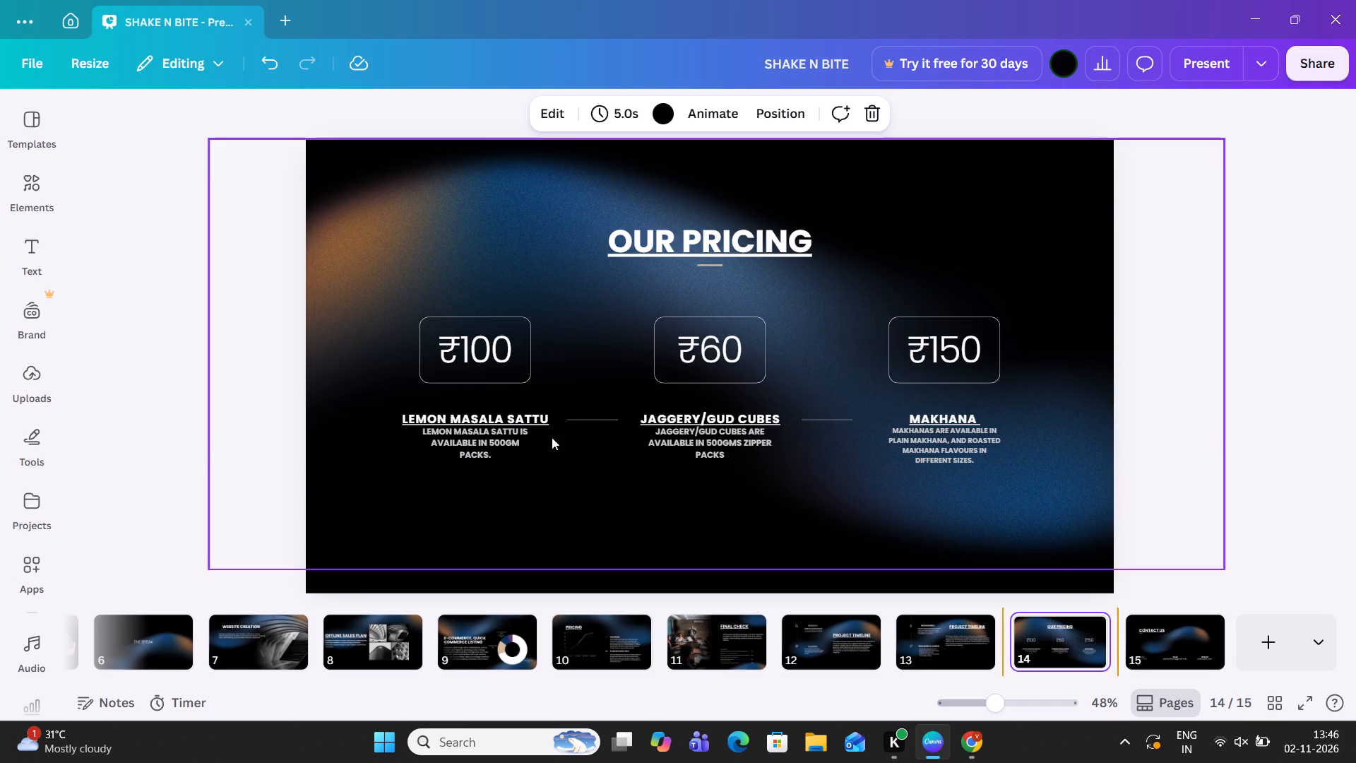
left_click(474, 364)
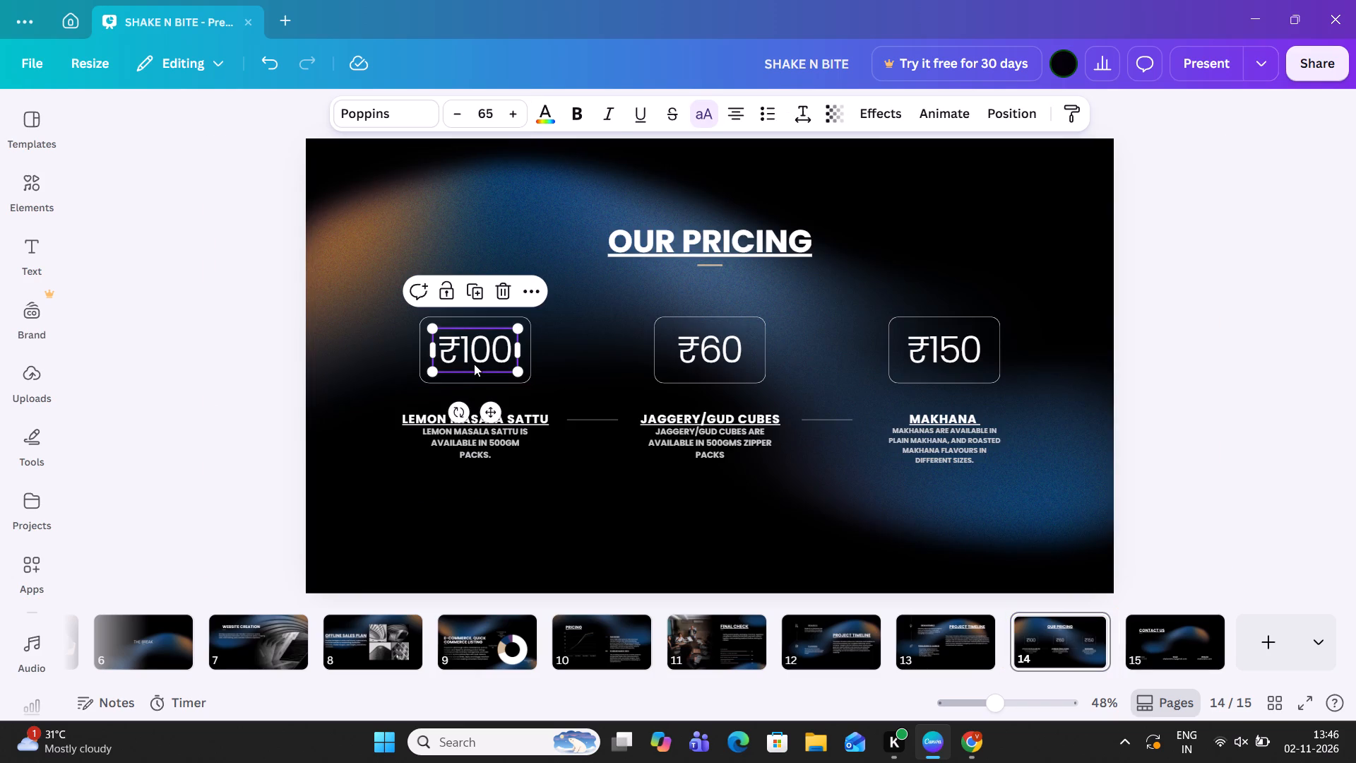
left_click(576, 106)
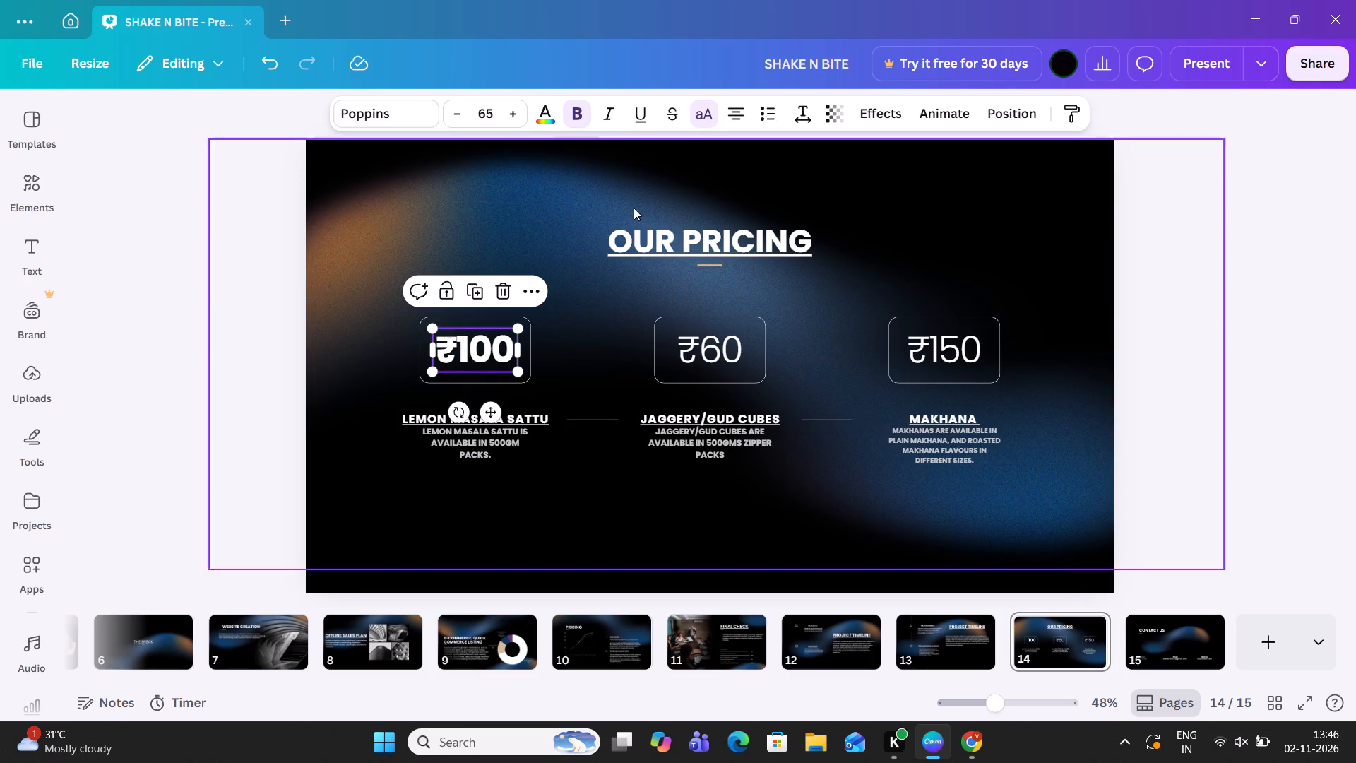
left_click(695, 362)
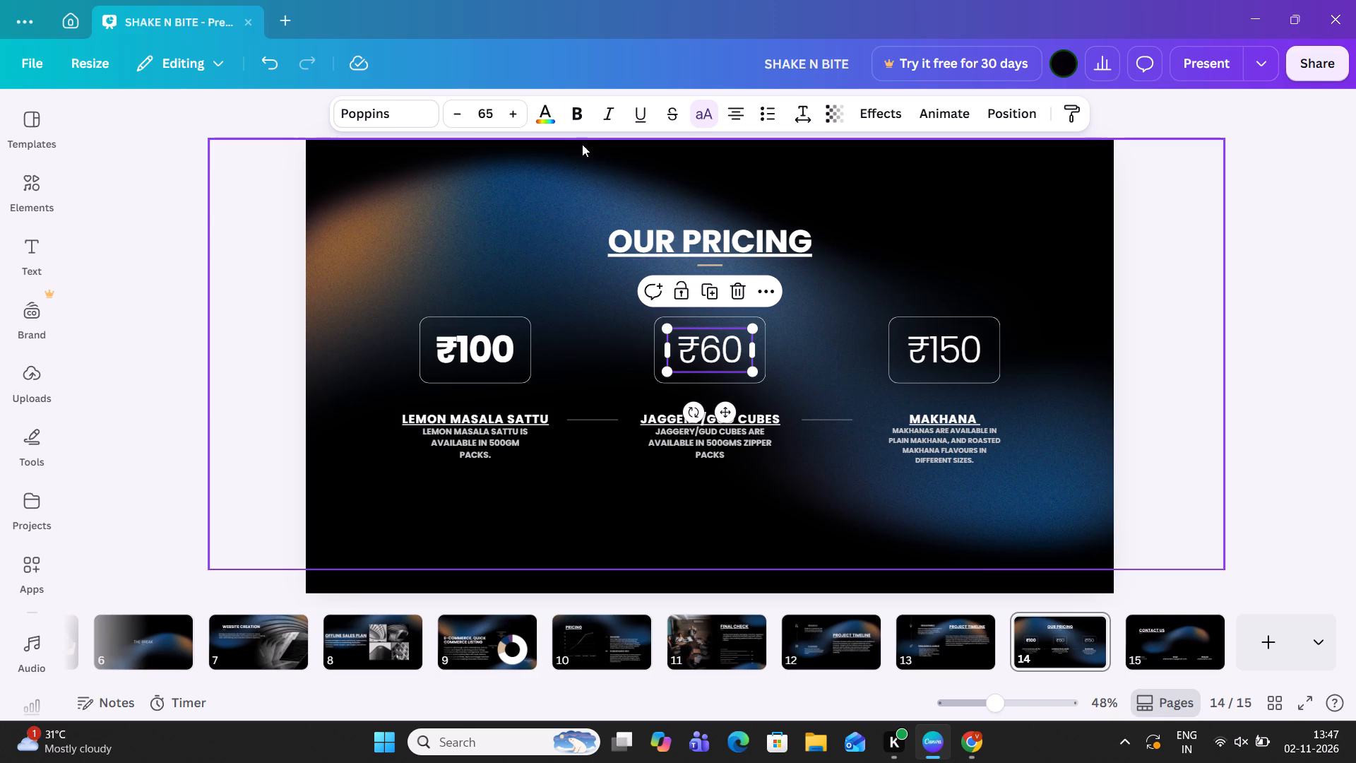
left_click(571, 124)
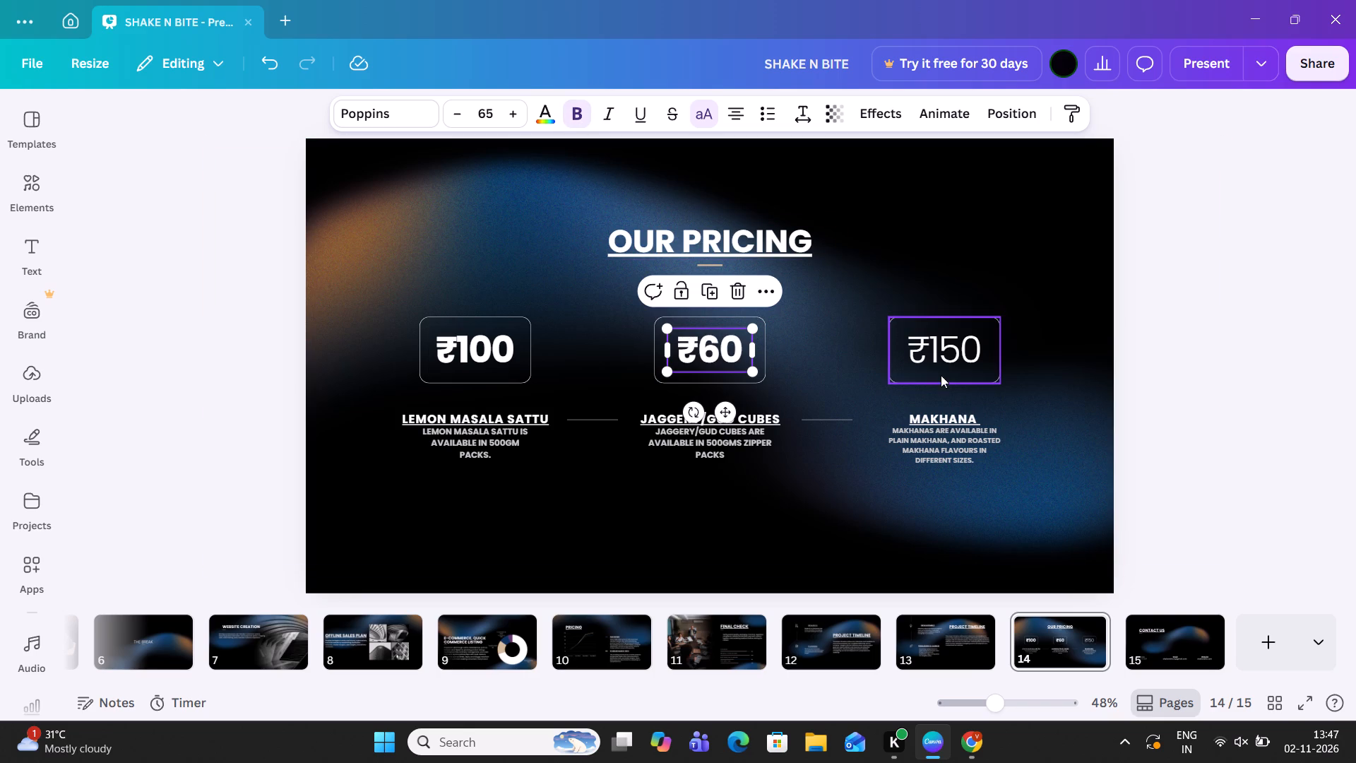
left_click(934, 364)
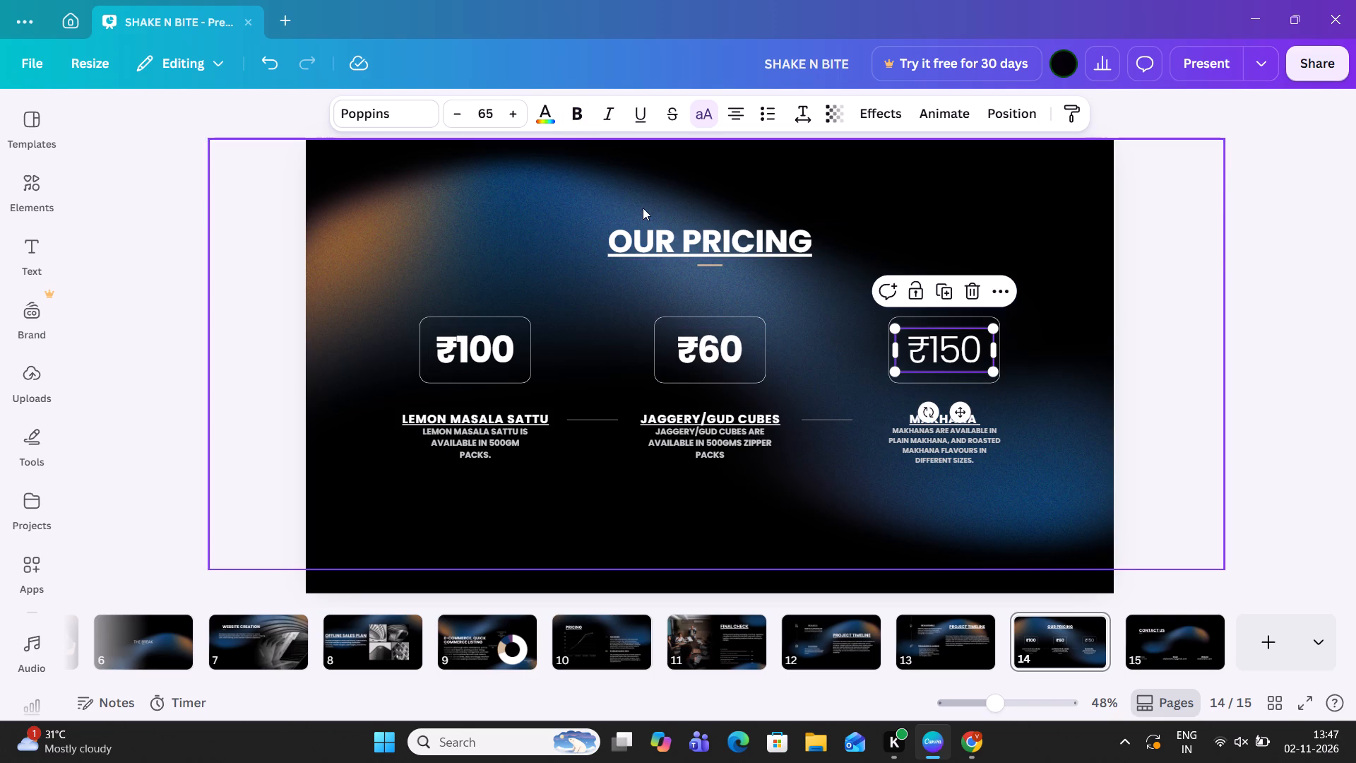
left_click(576, 122)
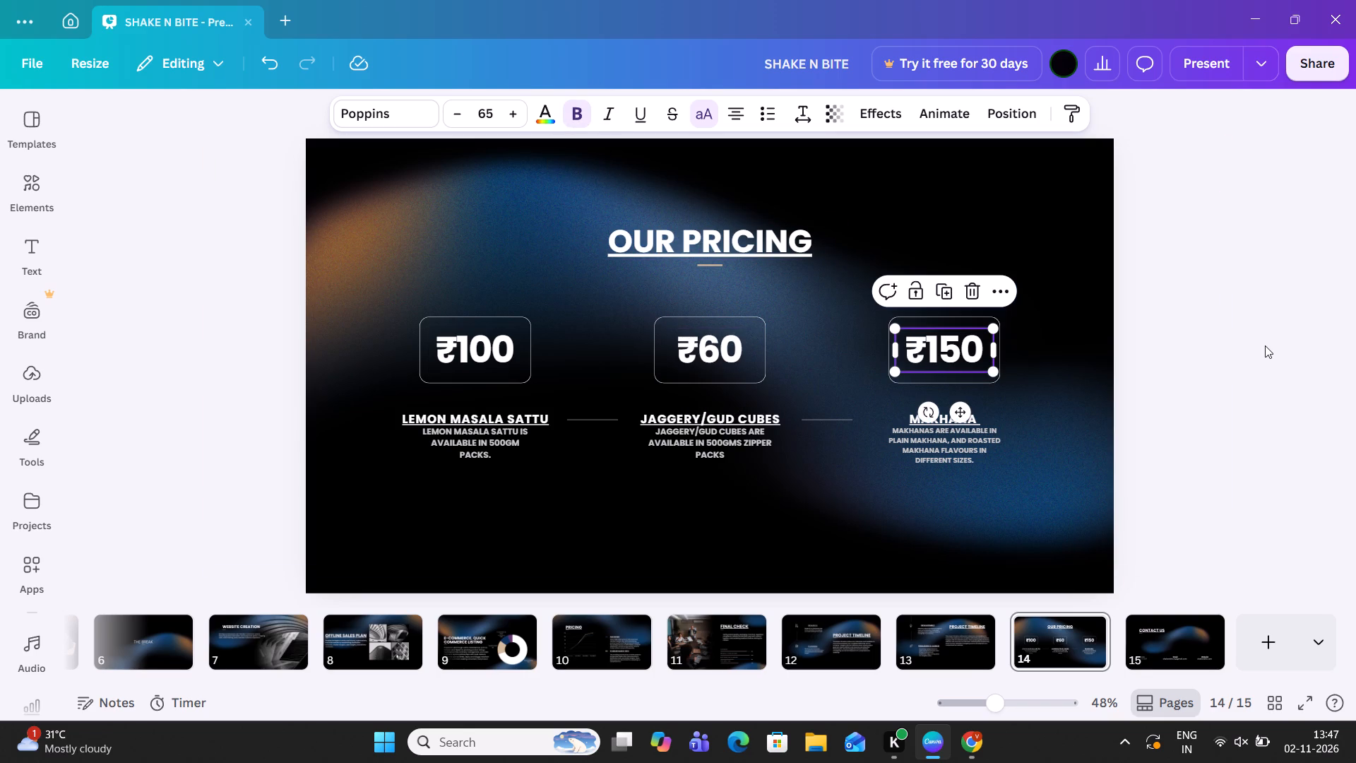
left_click(1265, 345)
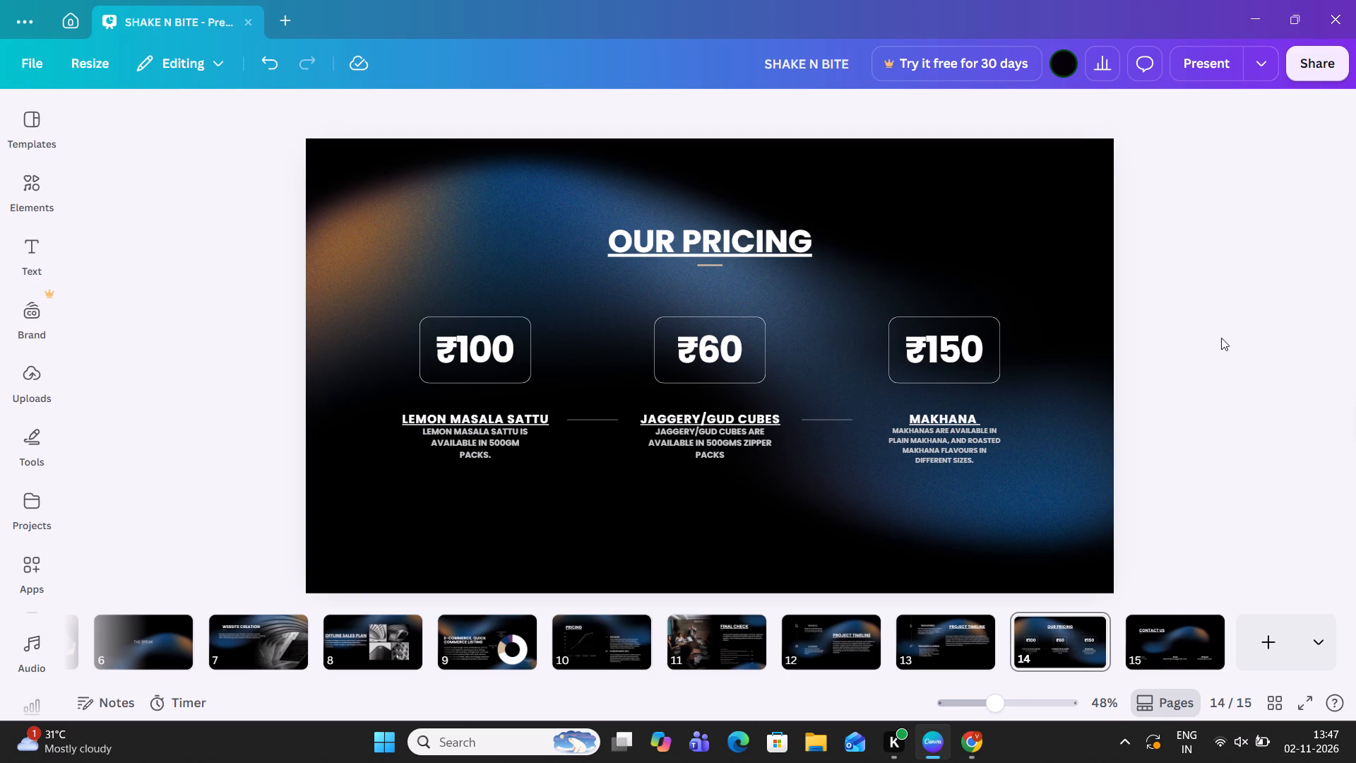
Set the stroke weight of the border around the ₹150 price to 10.
left_click(990, 318)
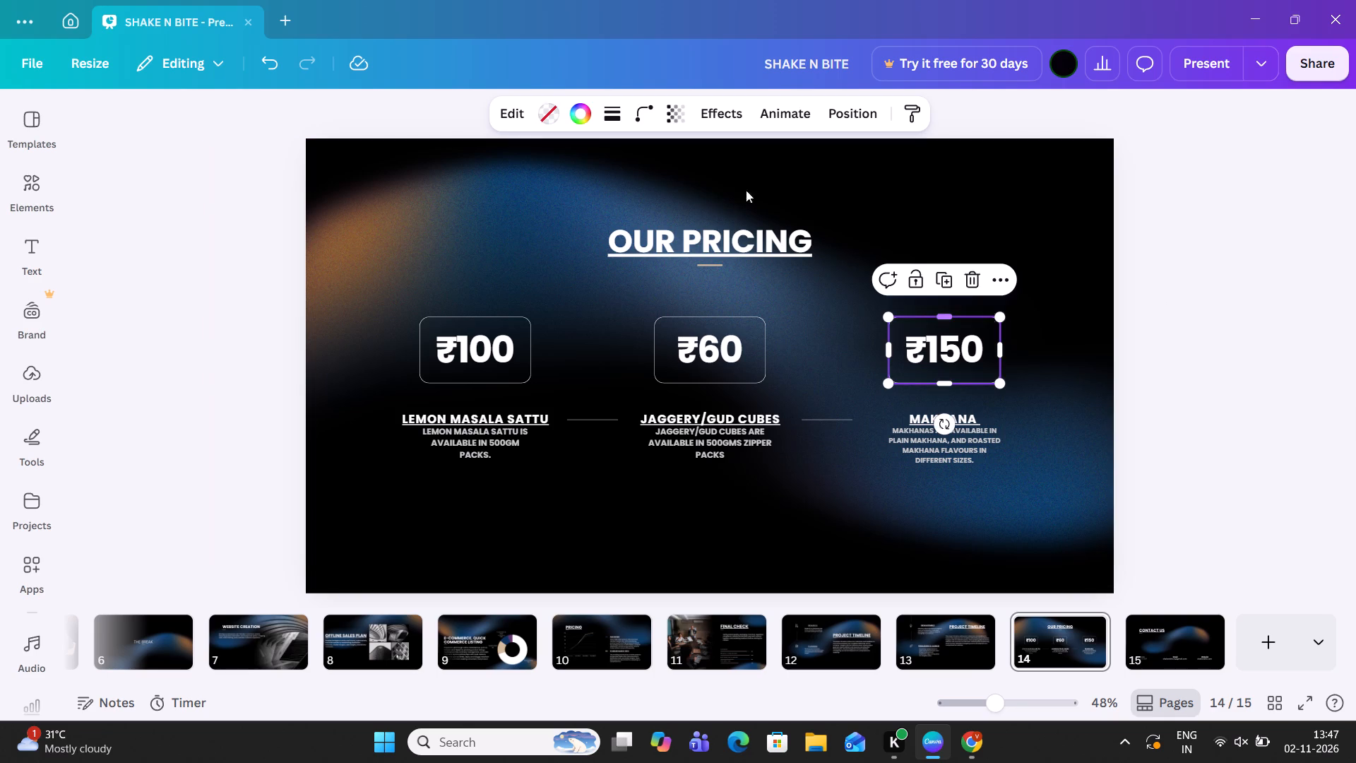
left_click(624, 117)
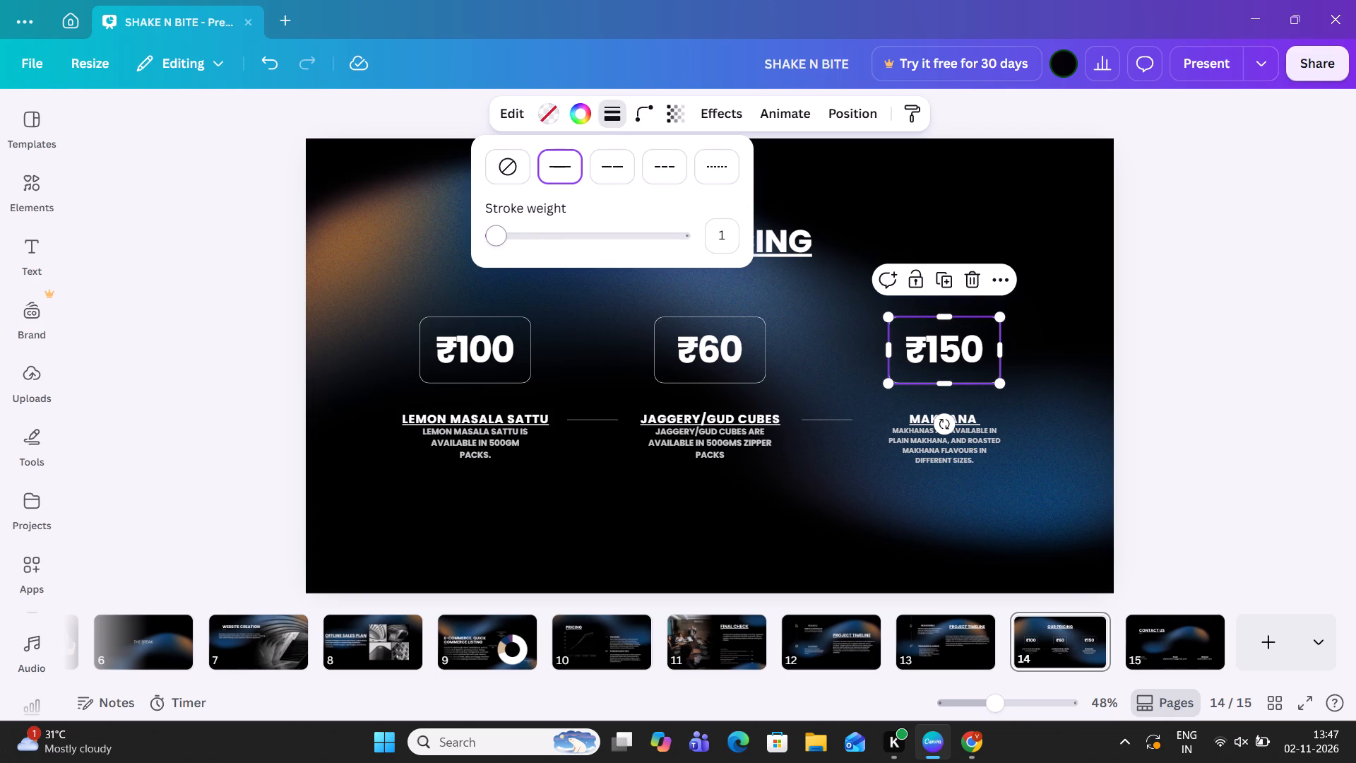
left_click(511, 239)
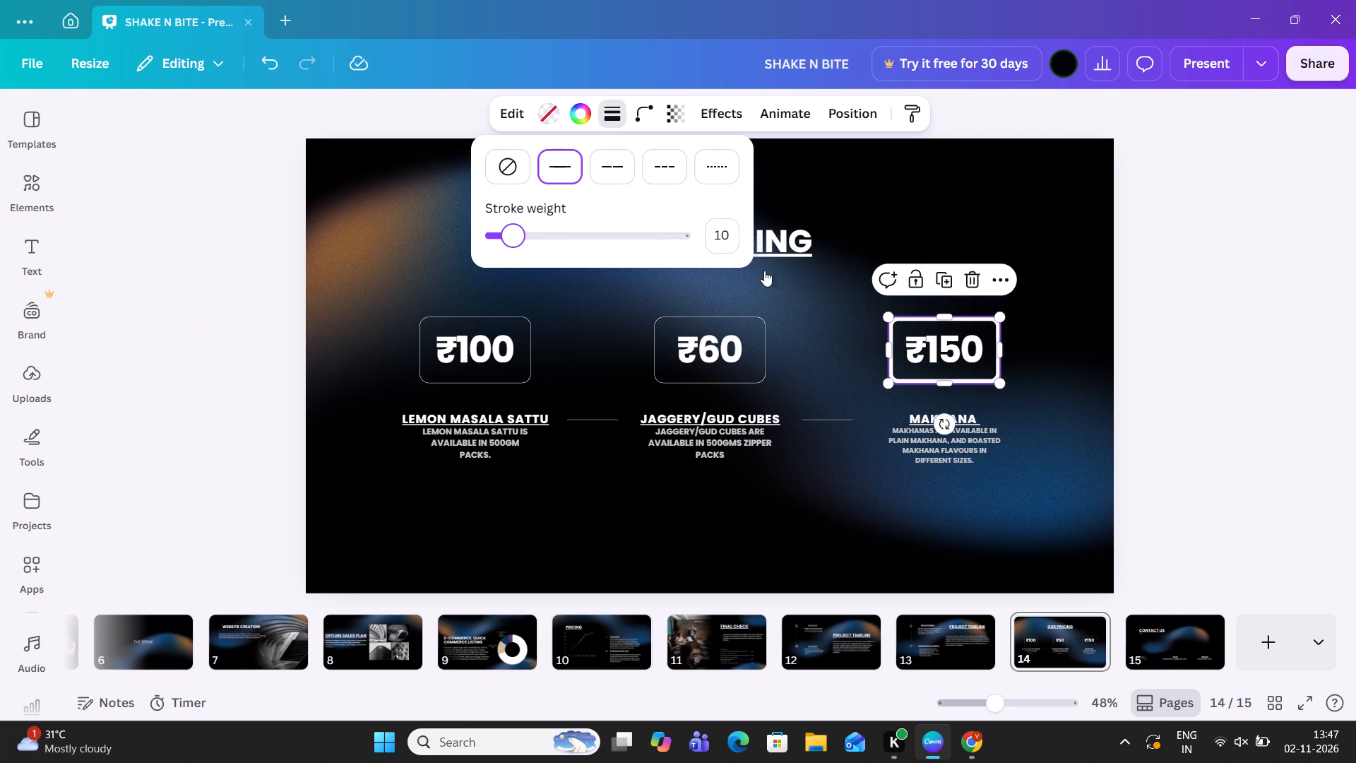
left_click(1168, 374)
left_click(1168, 374)
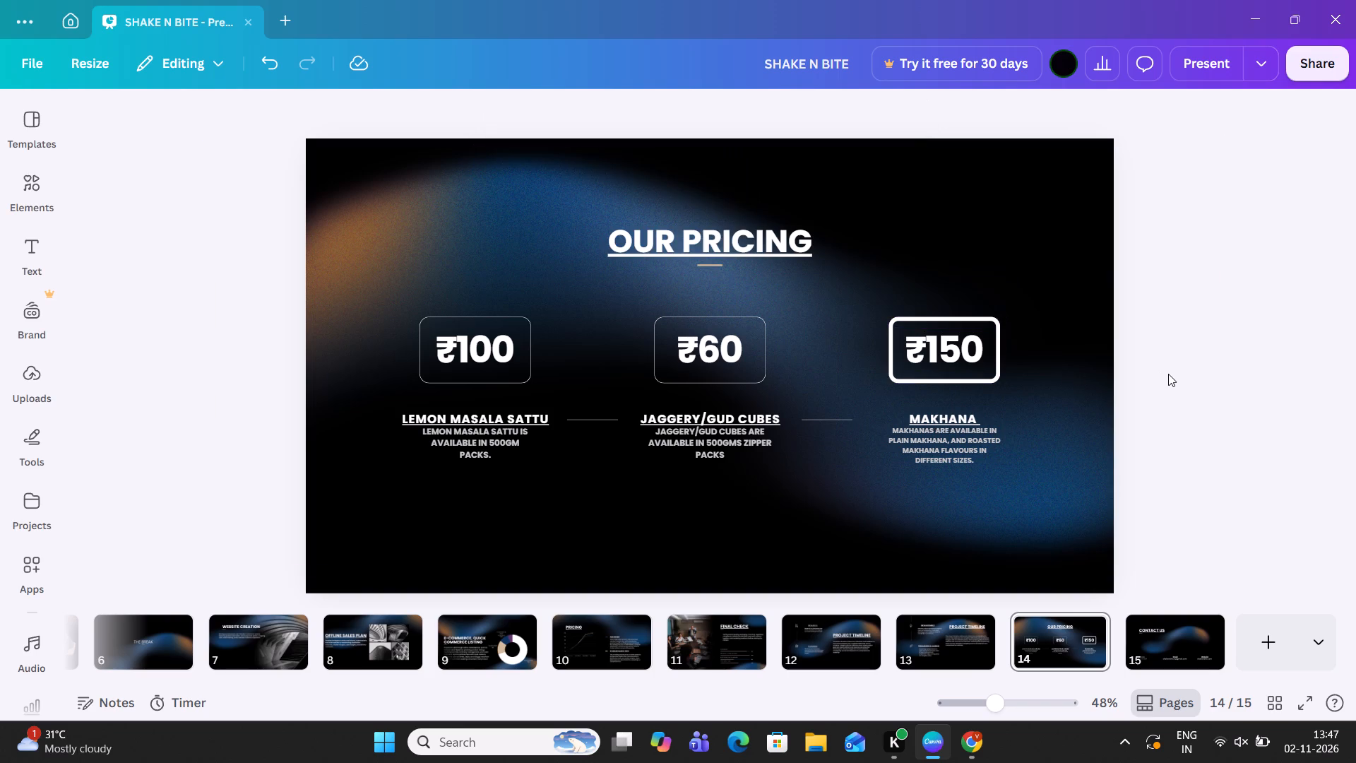
Set the stroke weight of the border around the ₹60 price to 9.
left_click(655, 375)
left_click(600, 110)
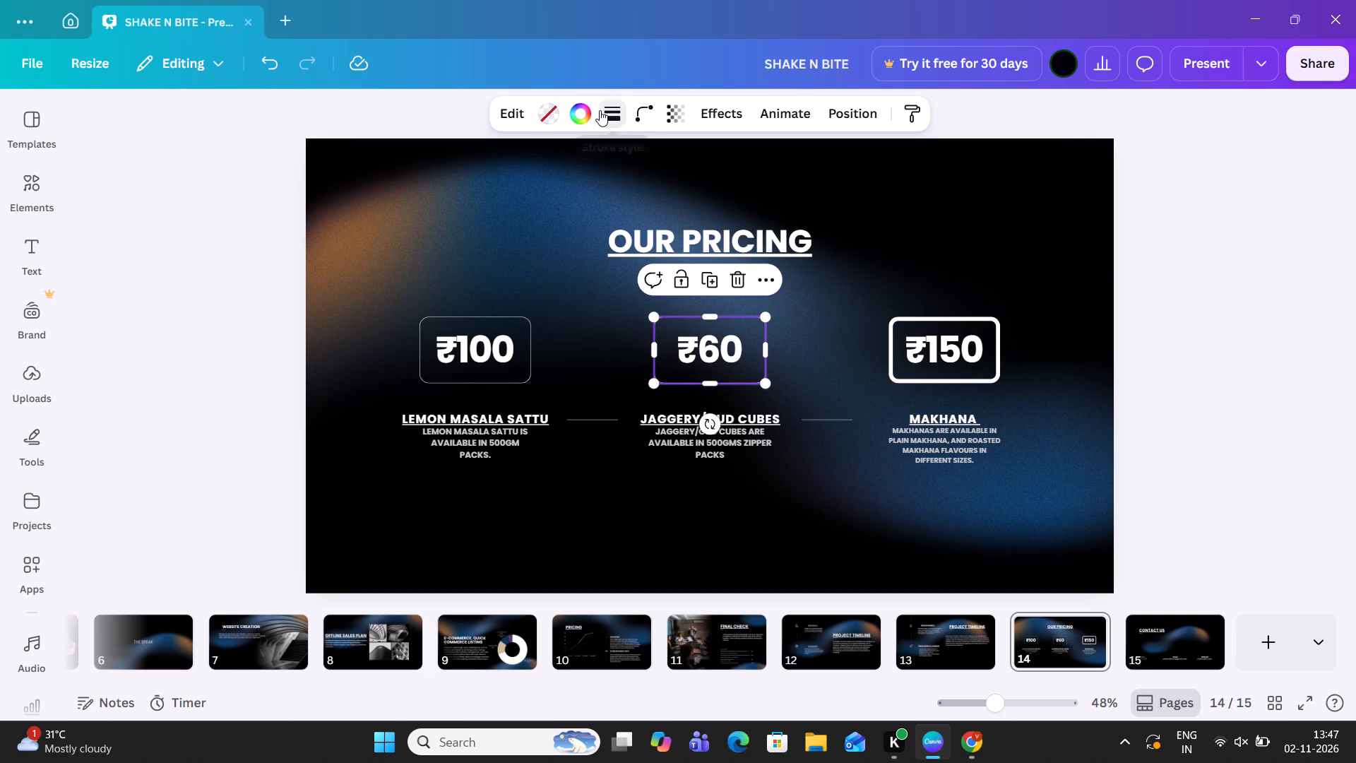
left_click(520, 234)
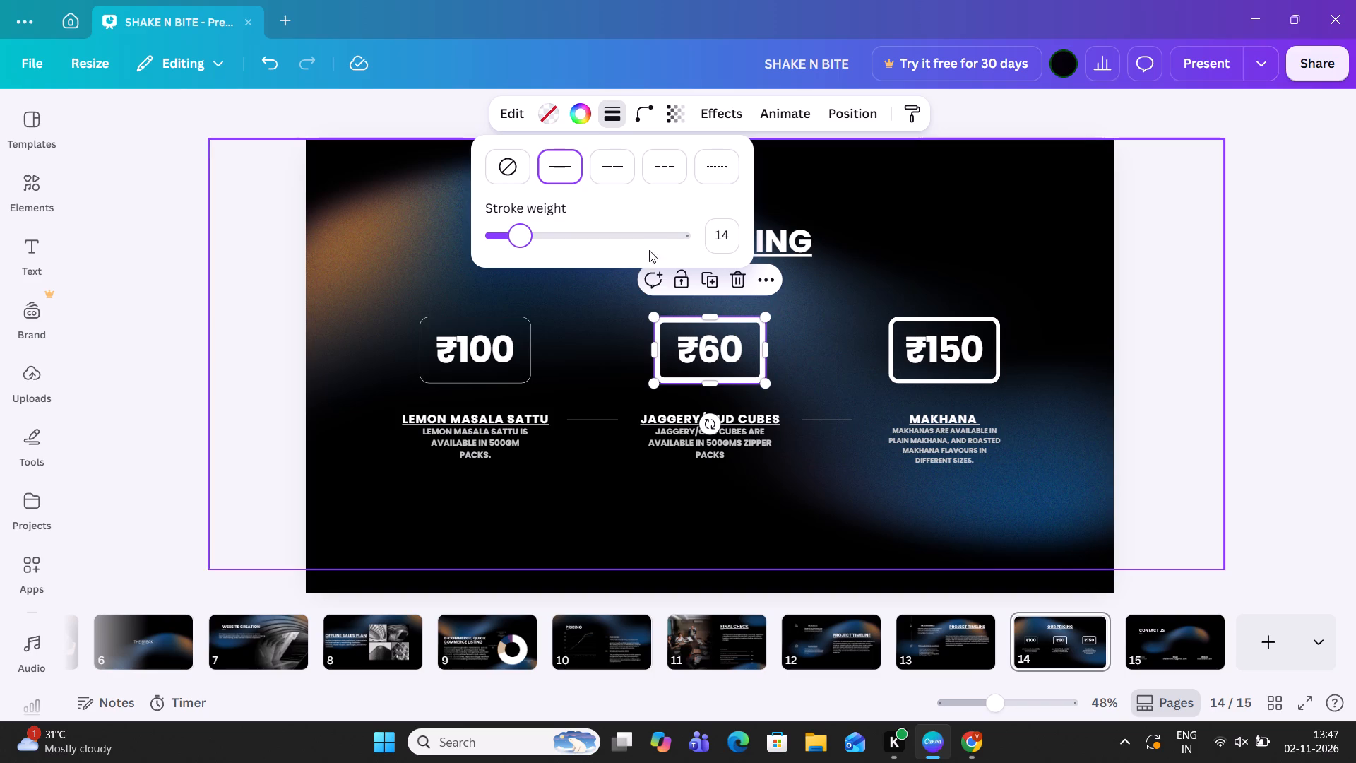
left_click(510, 239)
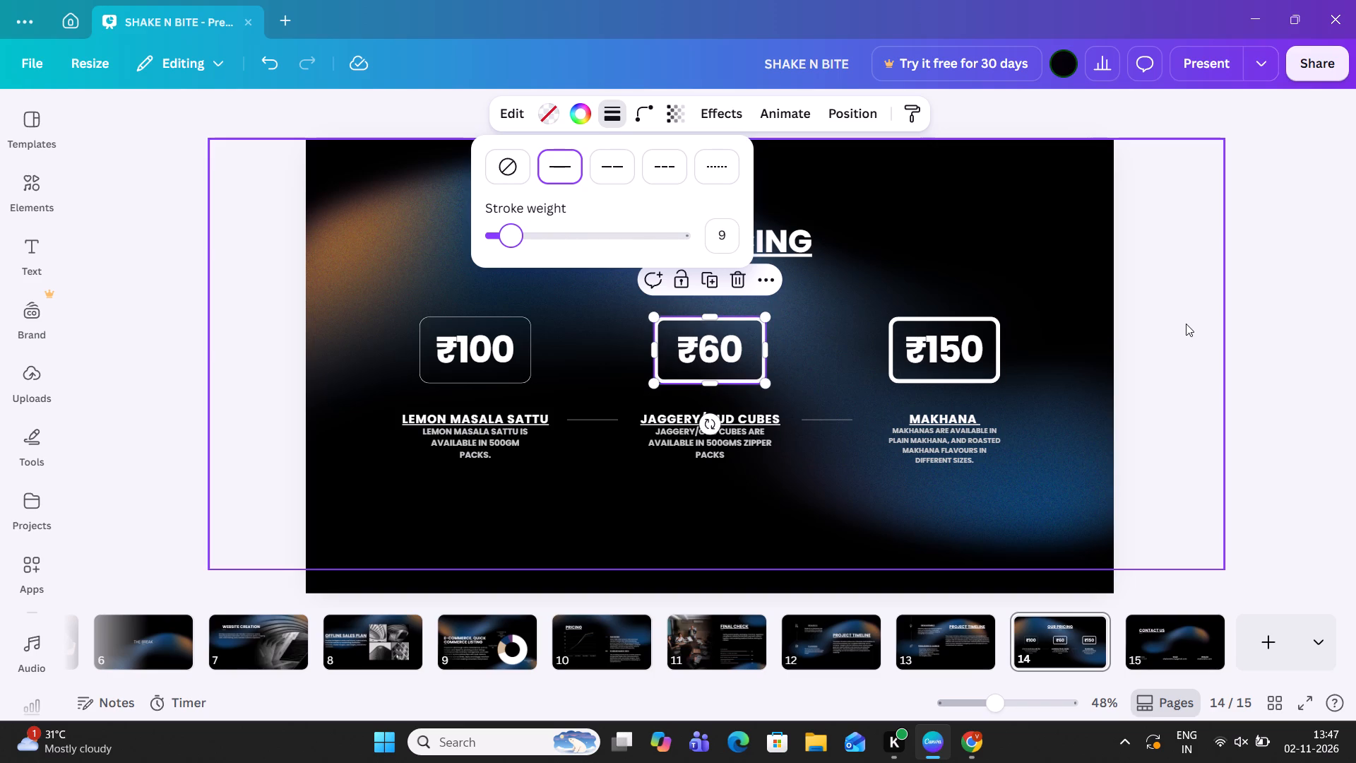
left_click(1186, 324)
left_click(1186, 324)
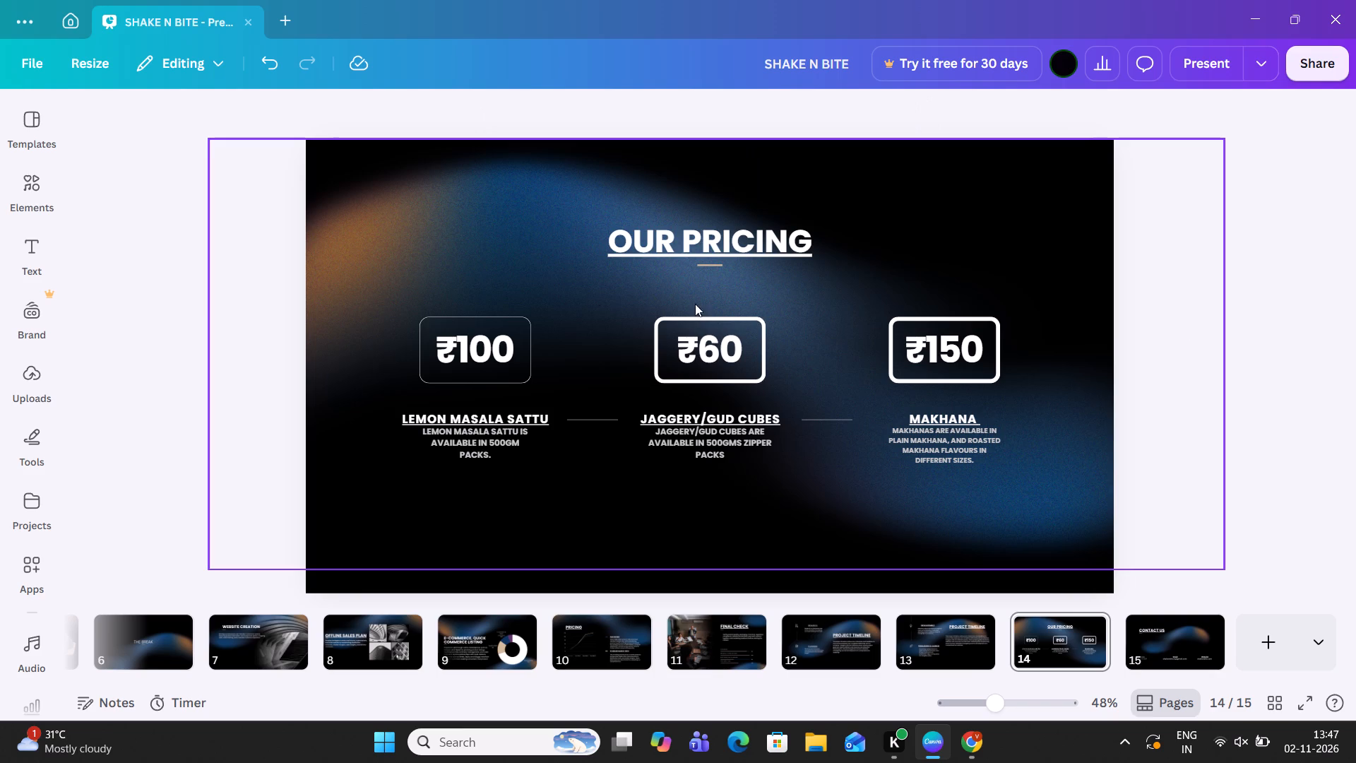
Set the stroke weight of the border around the ₹100 price to 12.
left_click(501, 319)
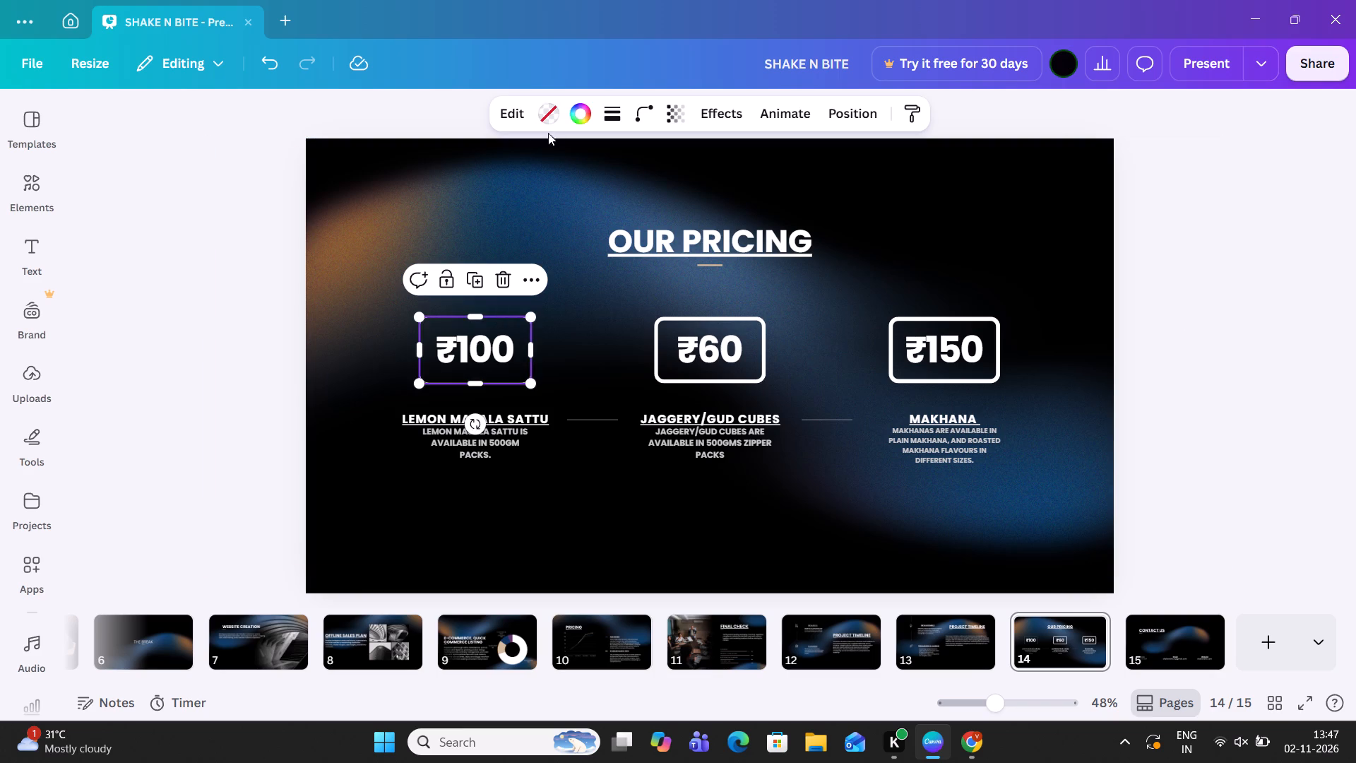
left_click(612, 112)
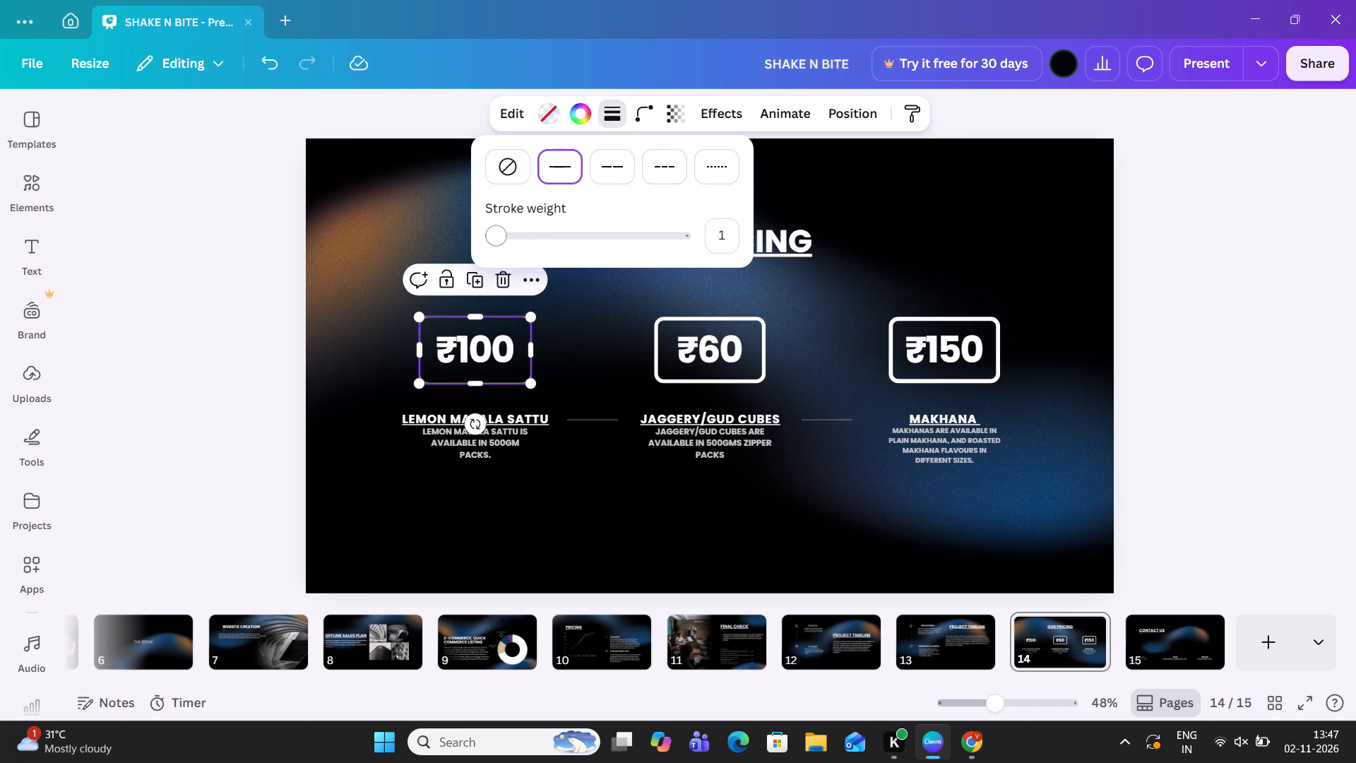
left_click(515, 239)
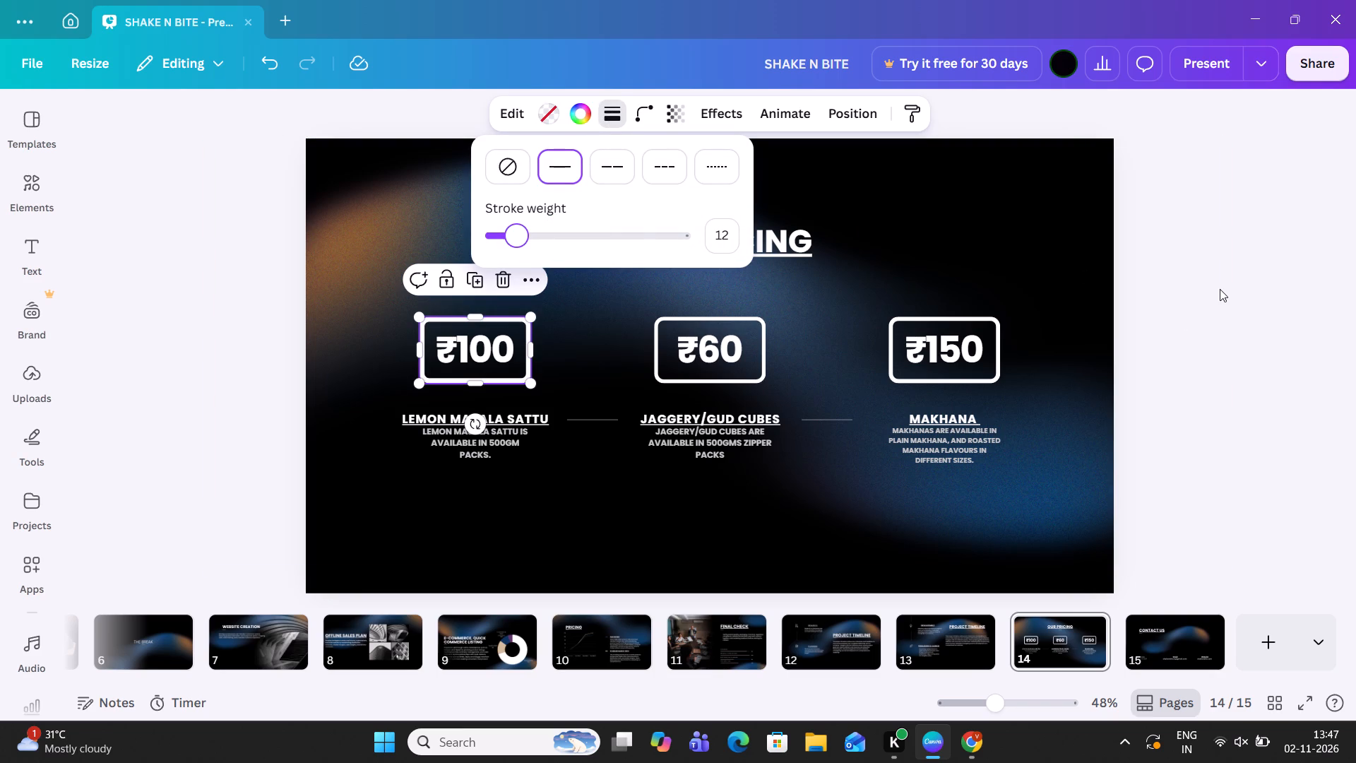
left_click(1222, 289)
left_click(1222, 289)
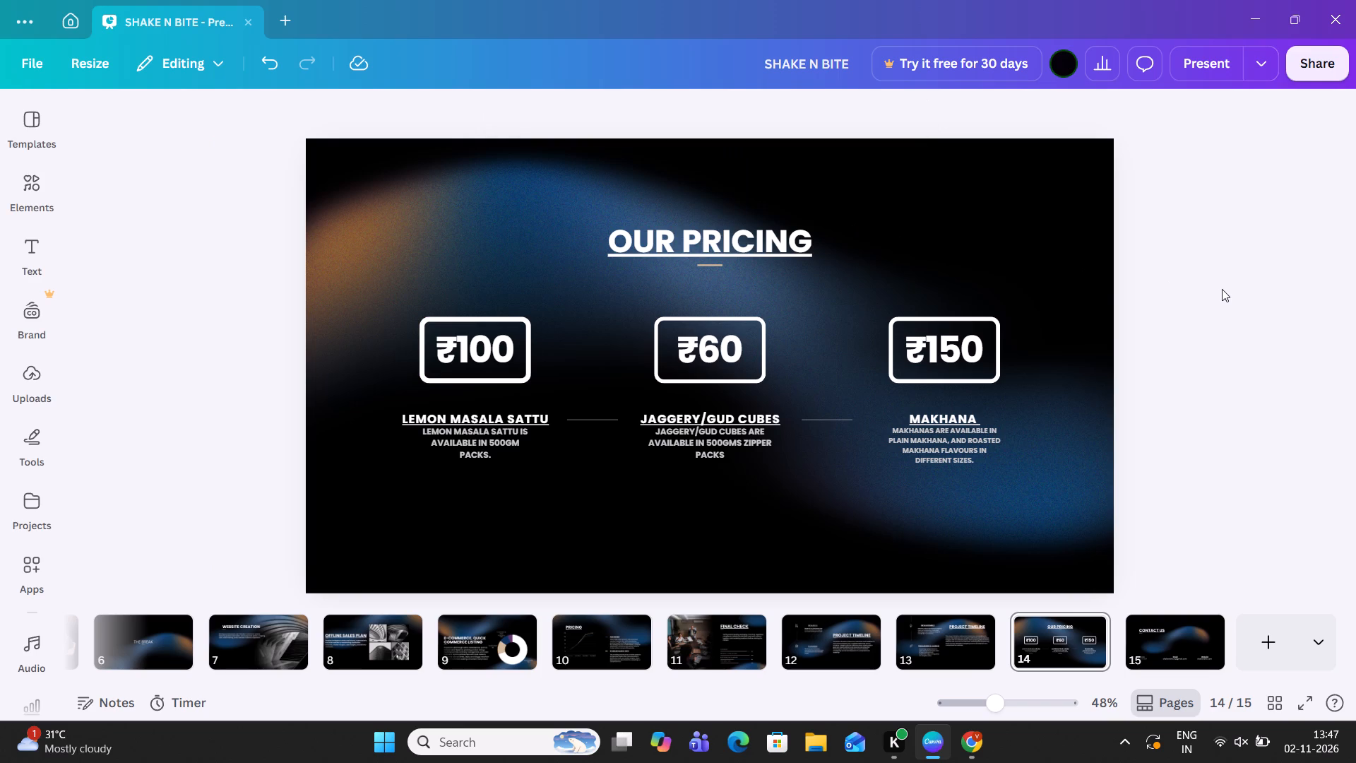
Set the stroke weight of the border around the ₹100 price to 10.
left_click(528, 325)
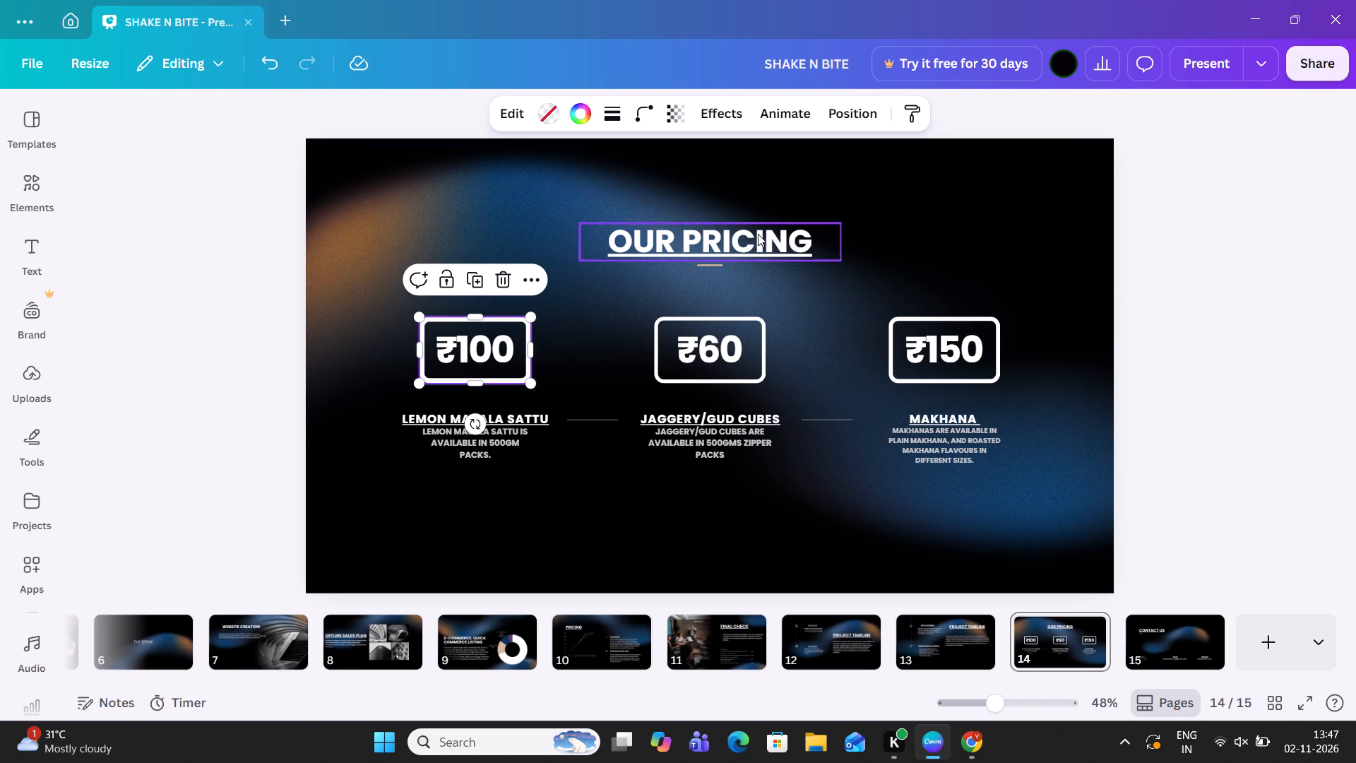
left_click(605, 117)
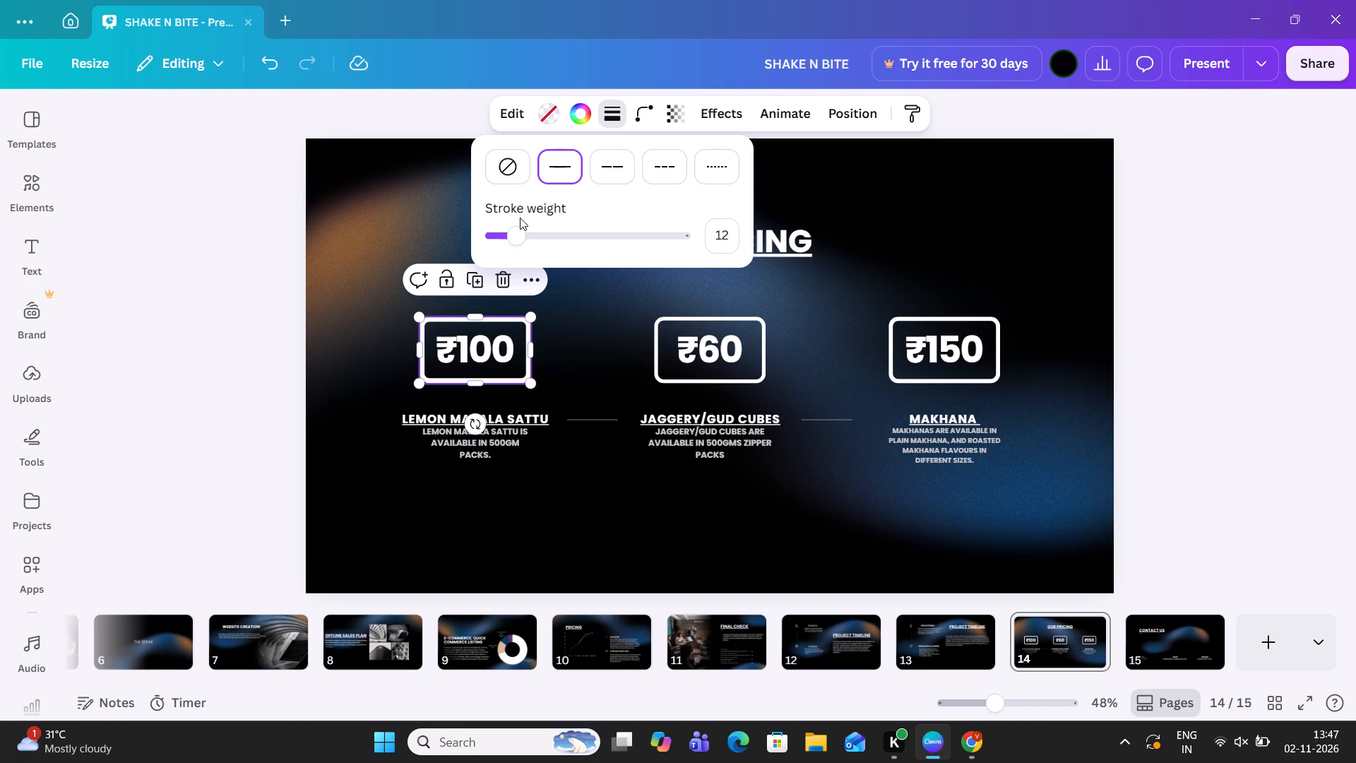
left_click(508, 242)
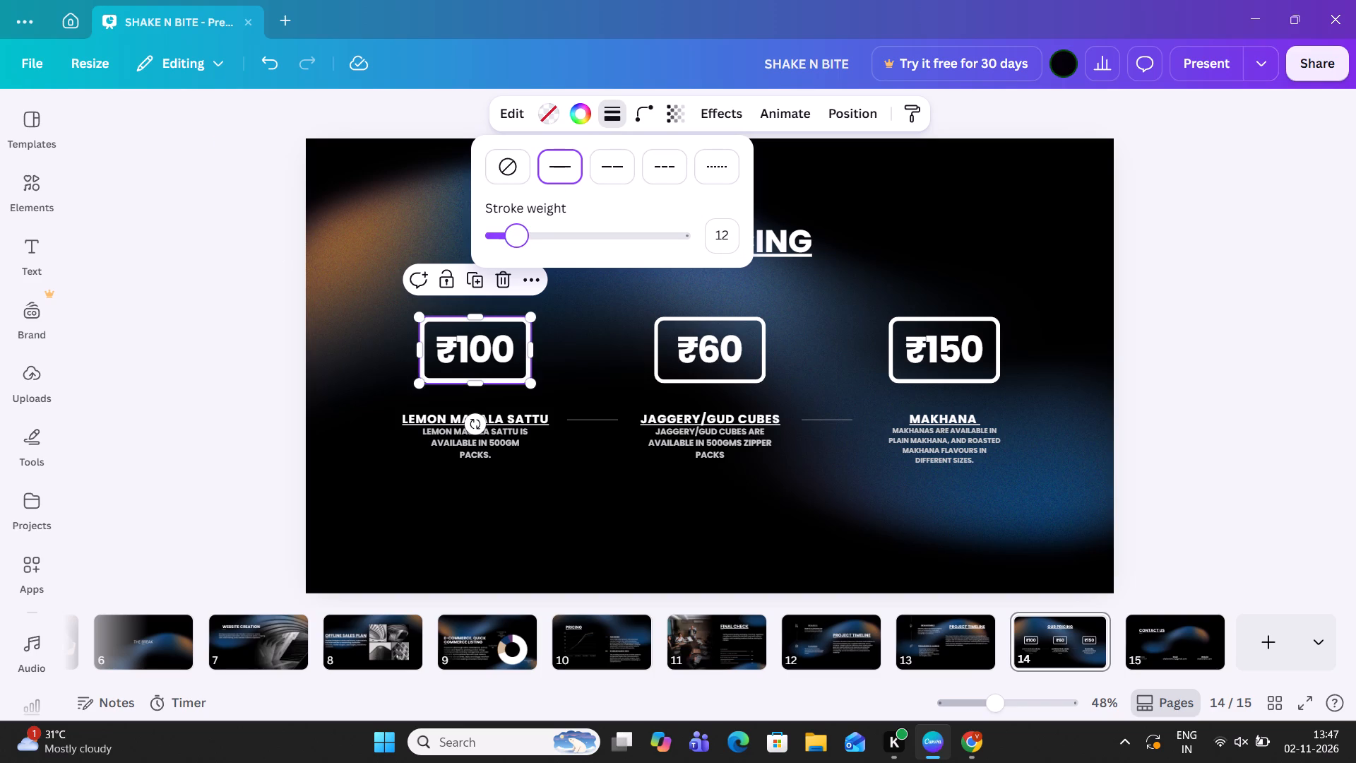
left_click(504, 242)
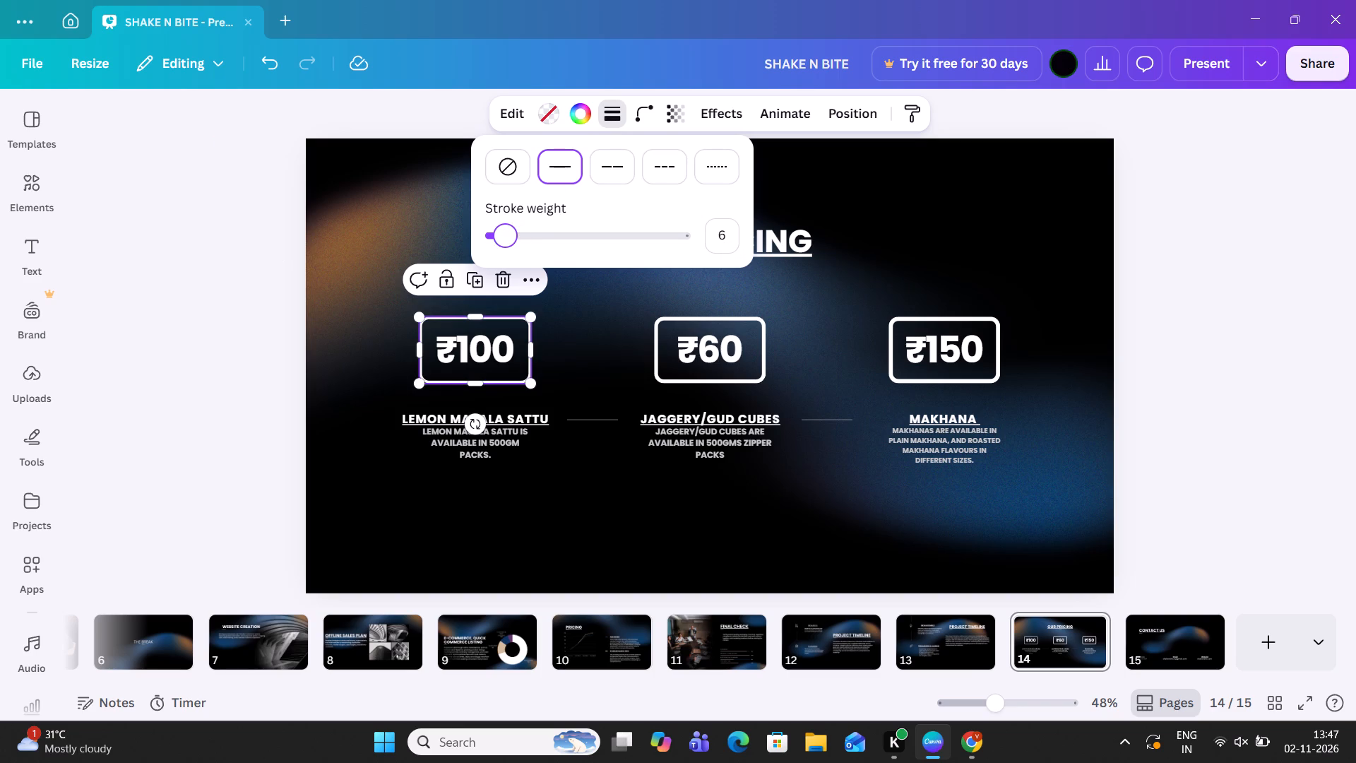
left_click(511, 241)
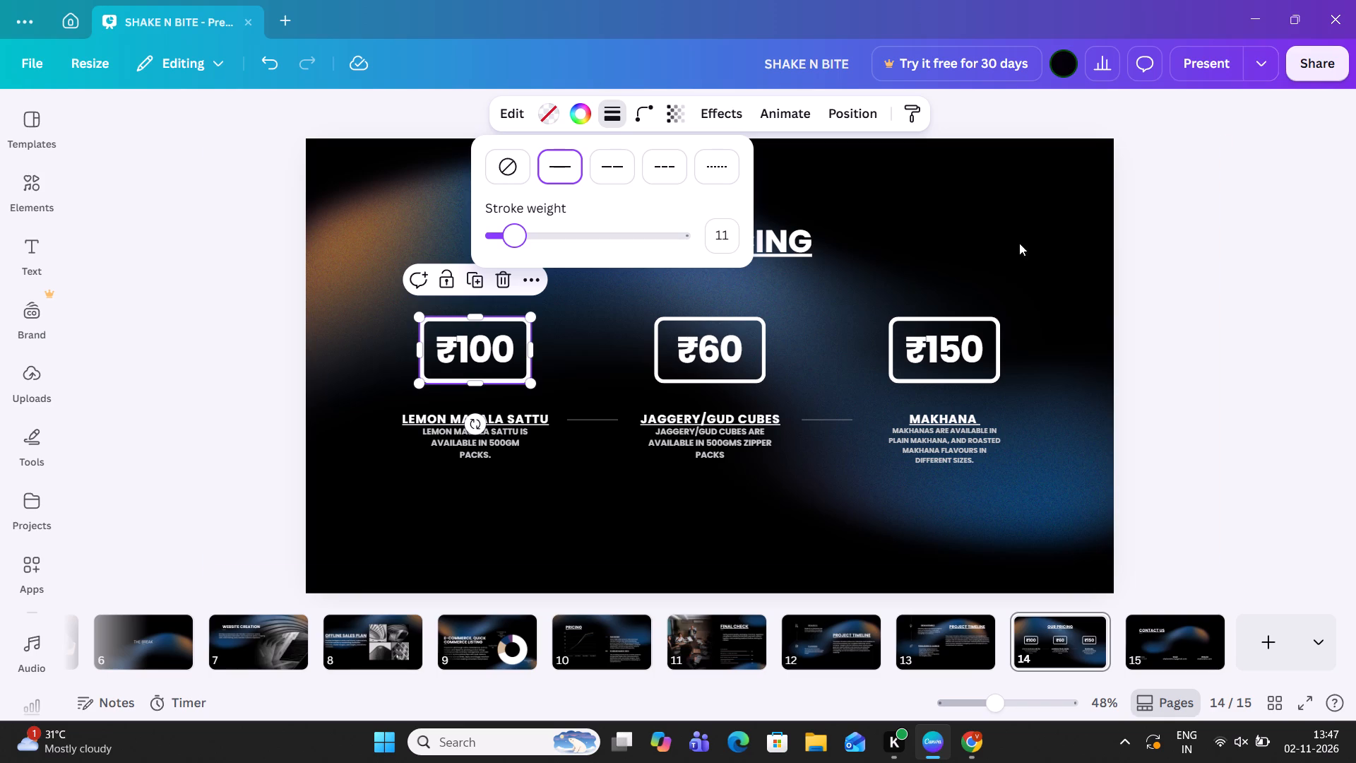
left_click(509, 237)
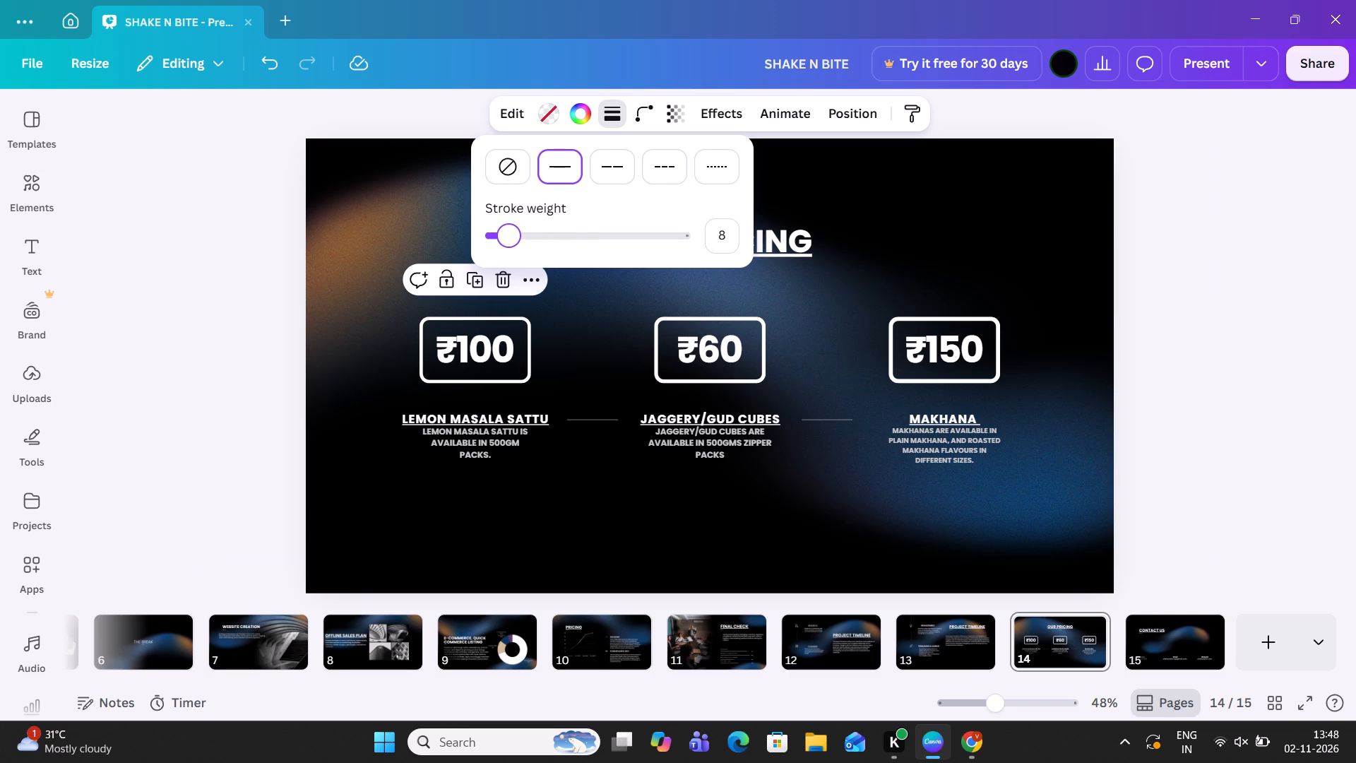
left_click(1256, 276)
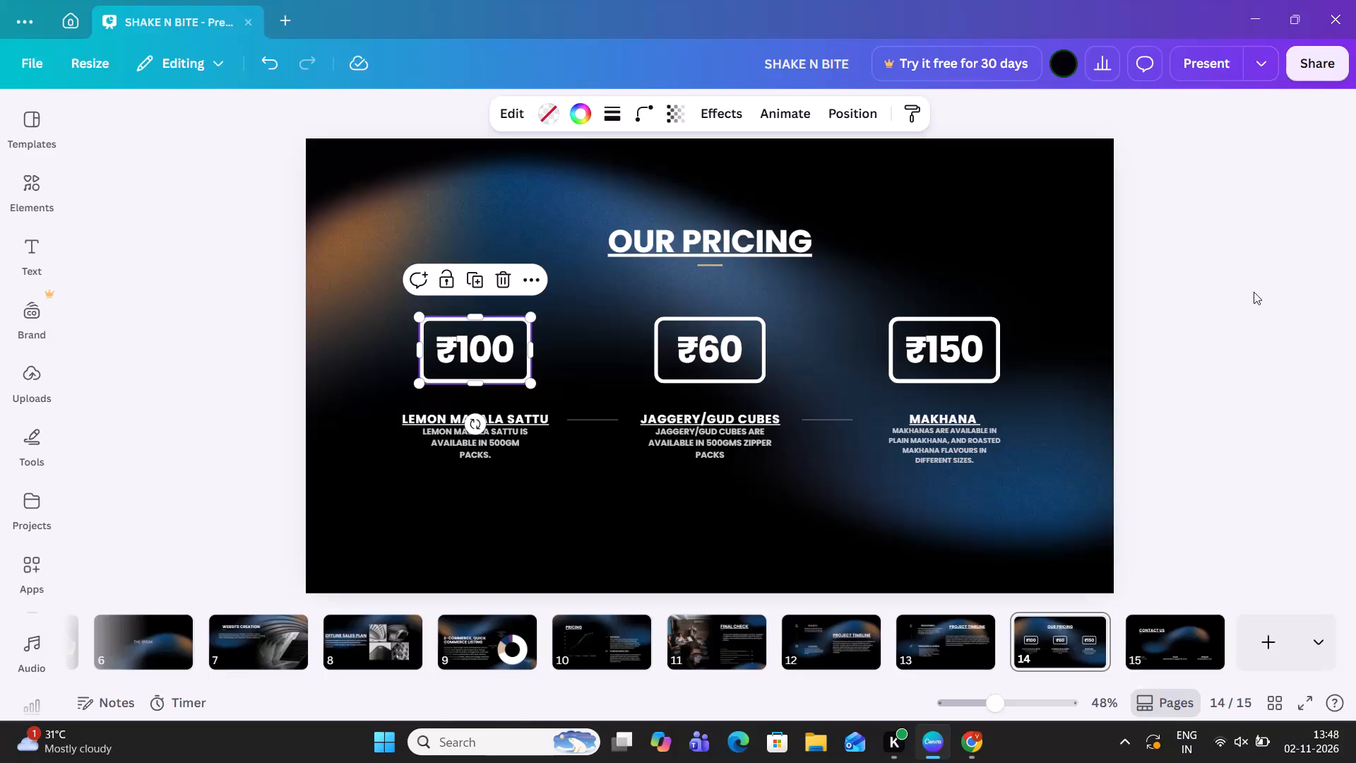
left_click(1211, 278)
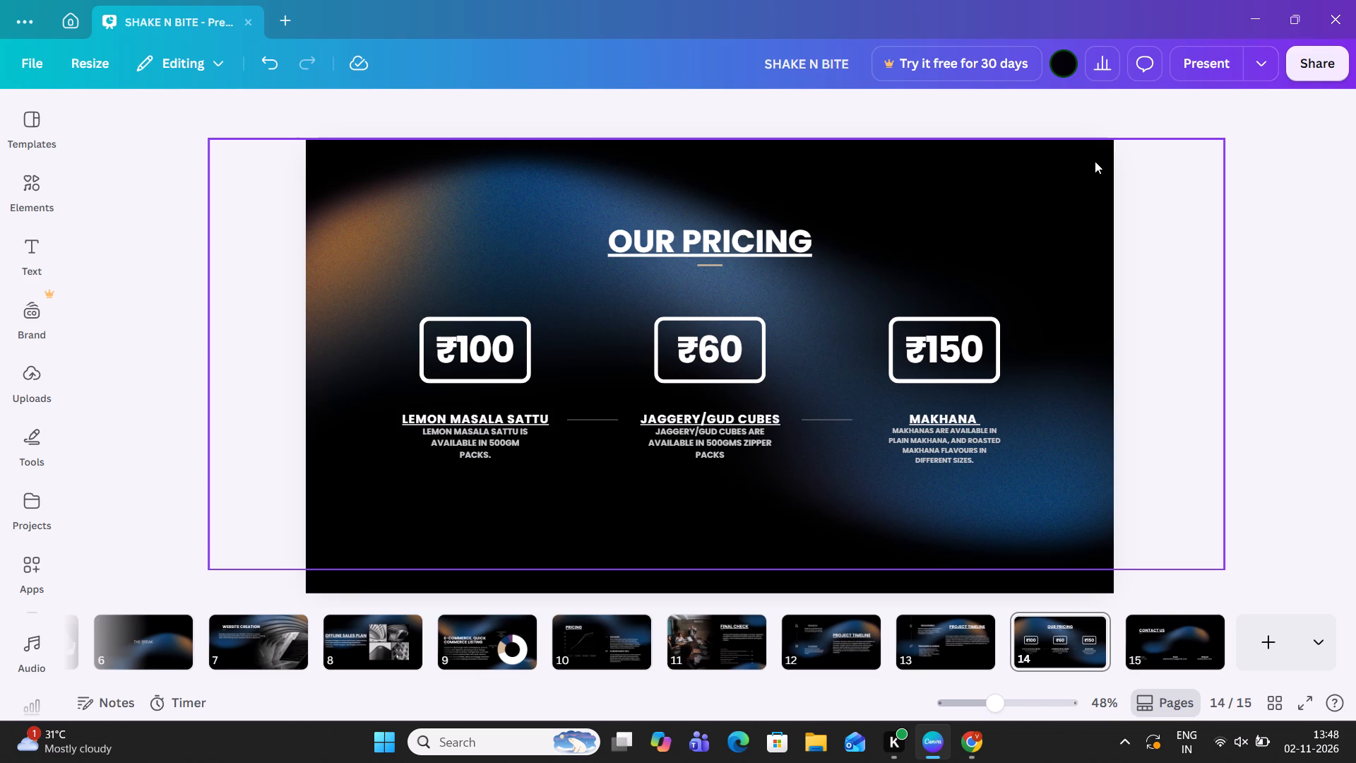
Move the blue-orange gradient graphic on the Our Pricing slide lower, with its top edge level with the title.
left_click_drag(1059, 204, 1059, 254)
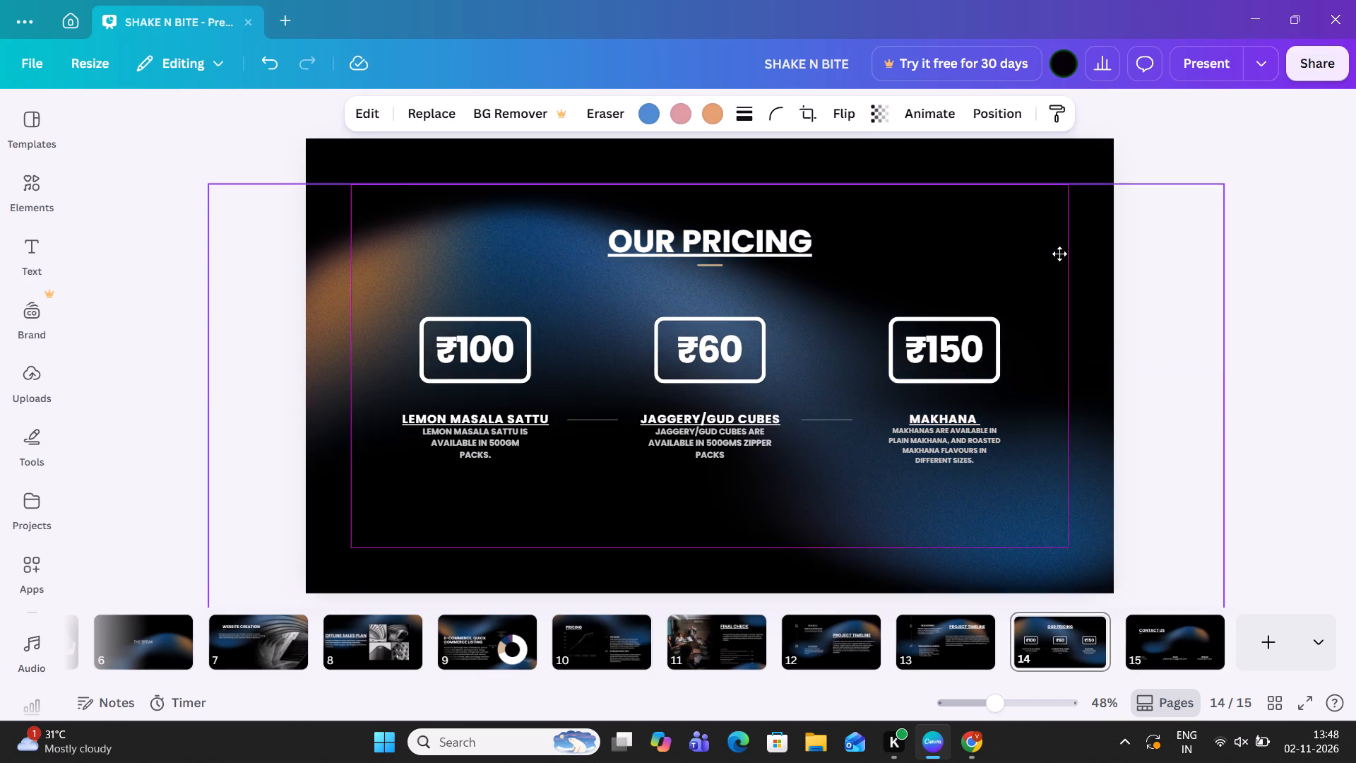
left_click_drag(1059, 254, 1042, 218)
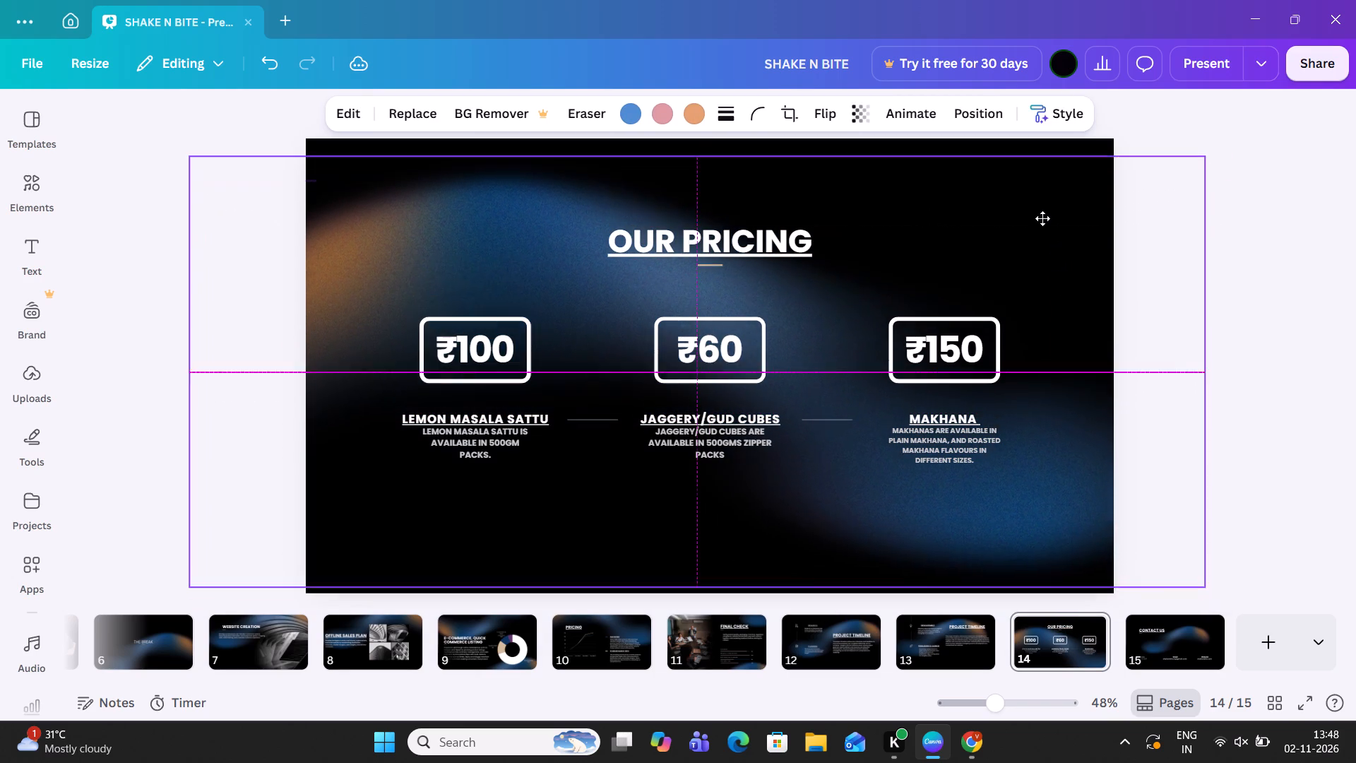
left_click_drag(1042, 218, 1038, 191)
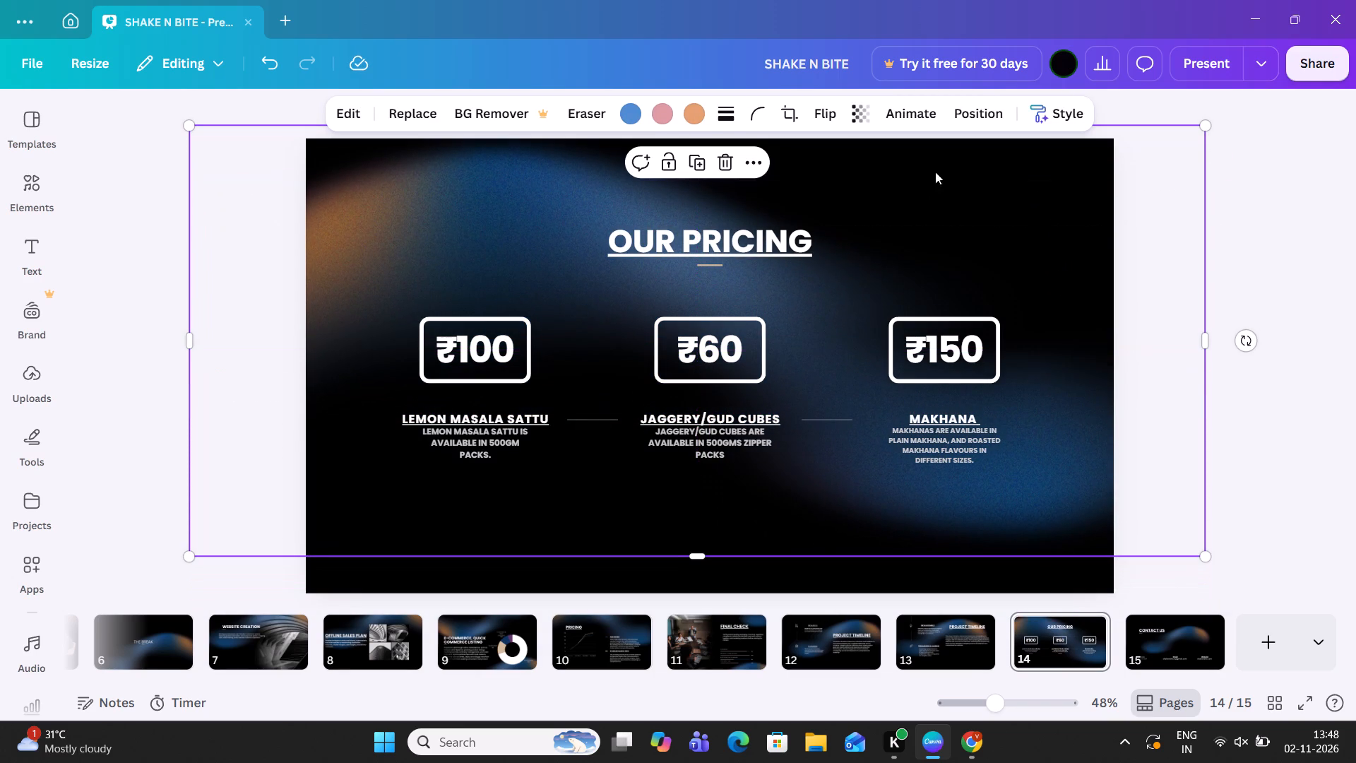
right_click(822, 208)
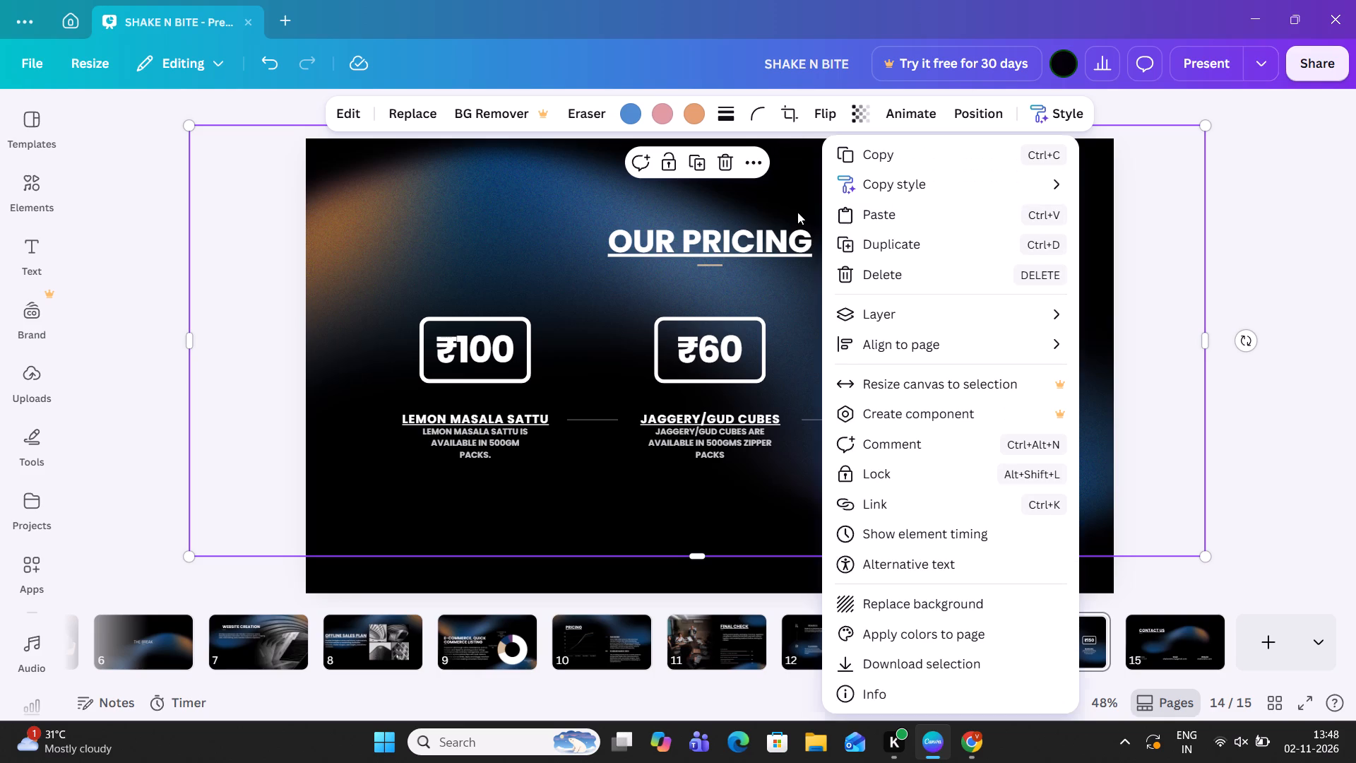
left_click(797, 212)
left_click_drag(1040, 396, 1042, 441)
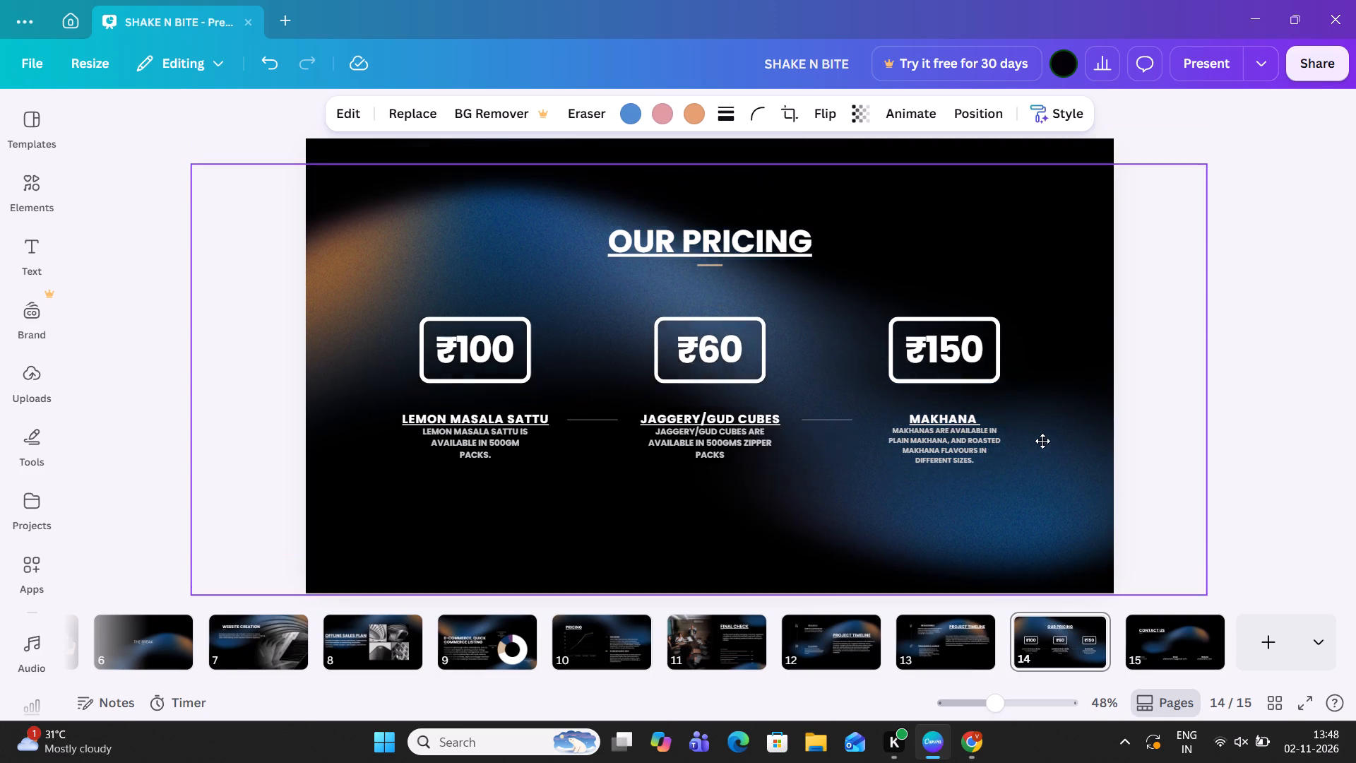
left_click_drag(1042, 441, 1005, 495)
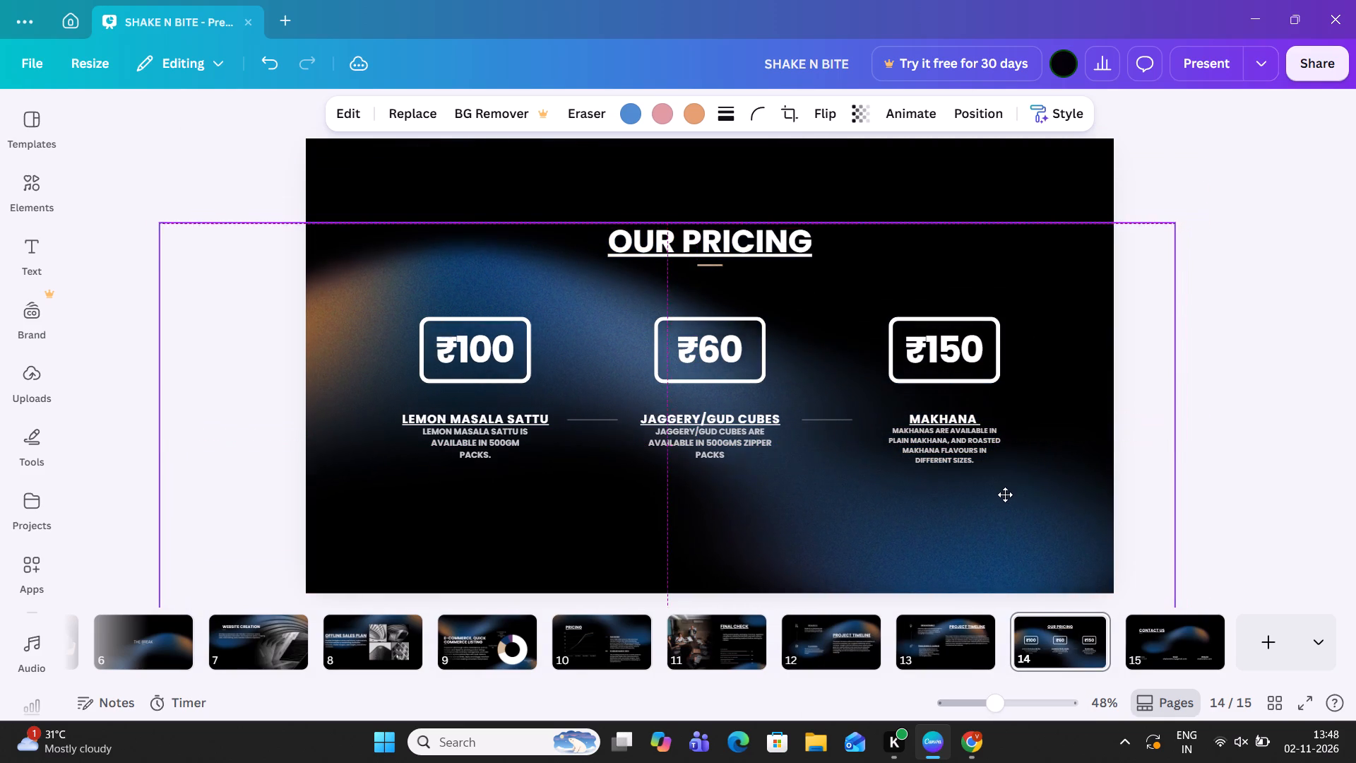
left_click_drag(1005, 495, 1005, 492)
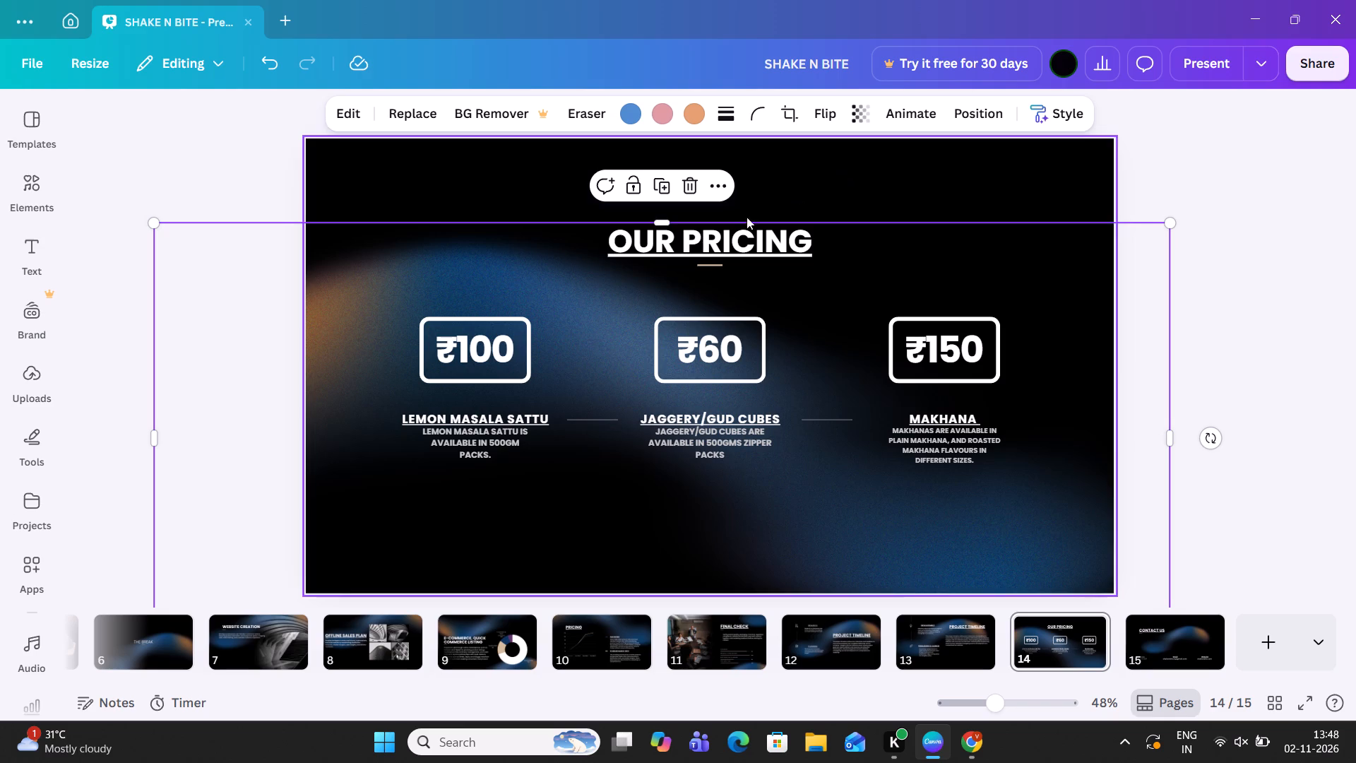
Duplicate the gradient graphic, flip the copy vertically and place it slightly higher than the original on the Our Pricing slide.
left_click(662, 188)
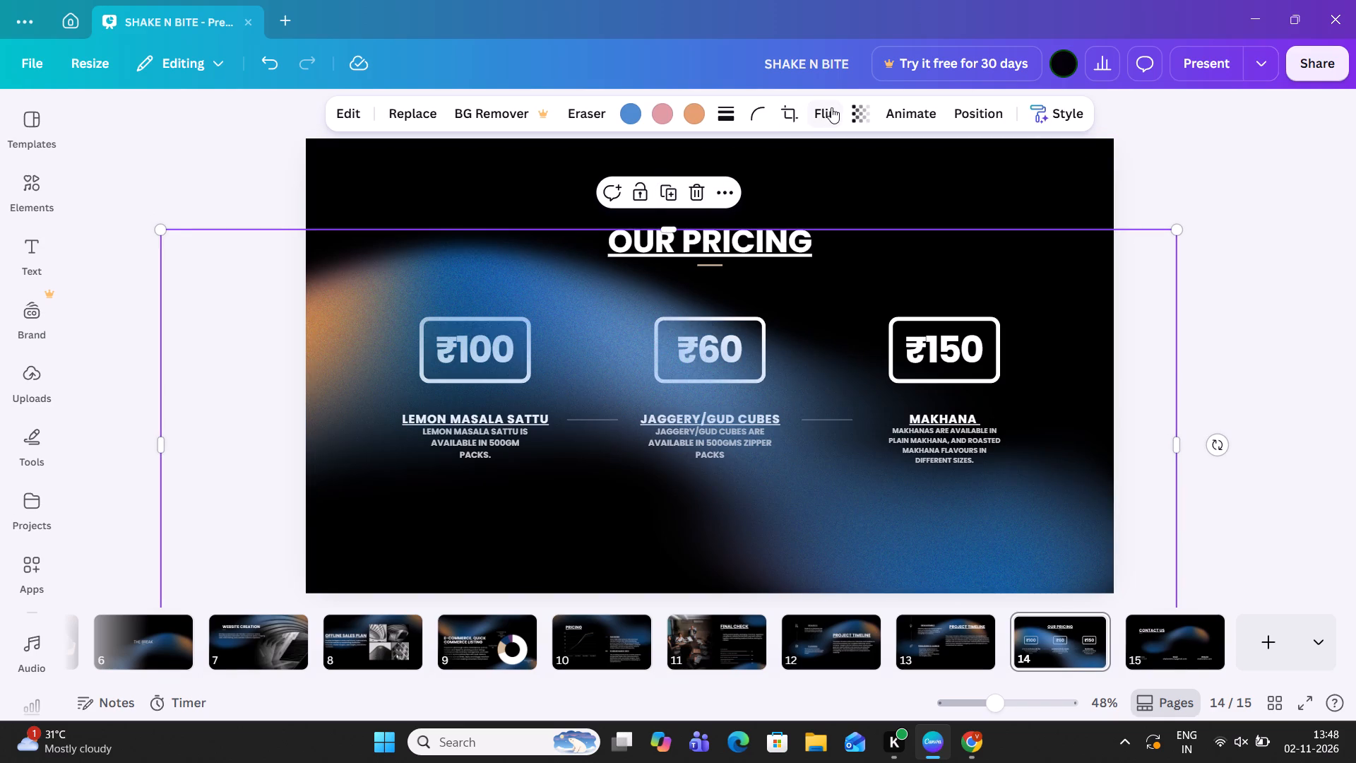
left_click(832, 107)
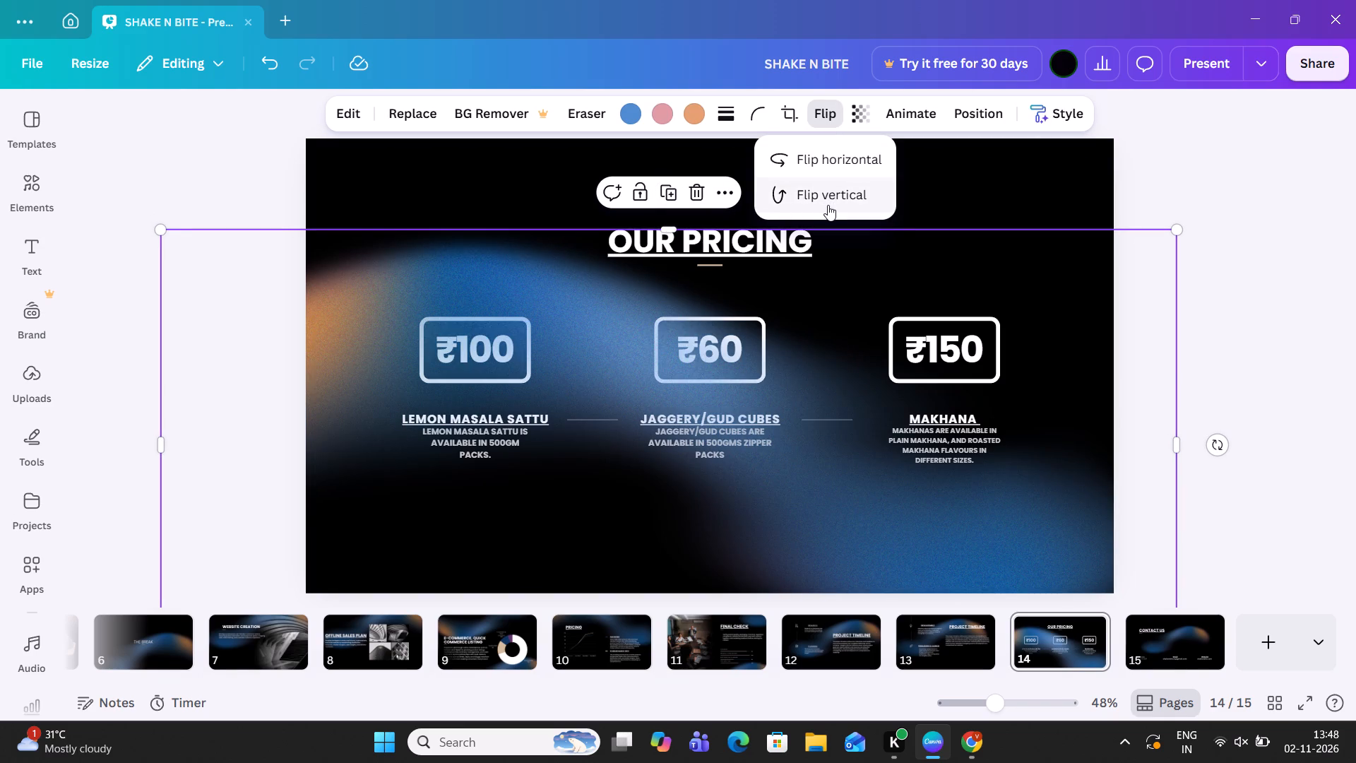
left_click(828, 205)
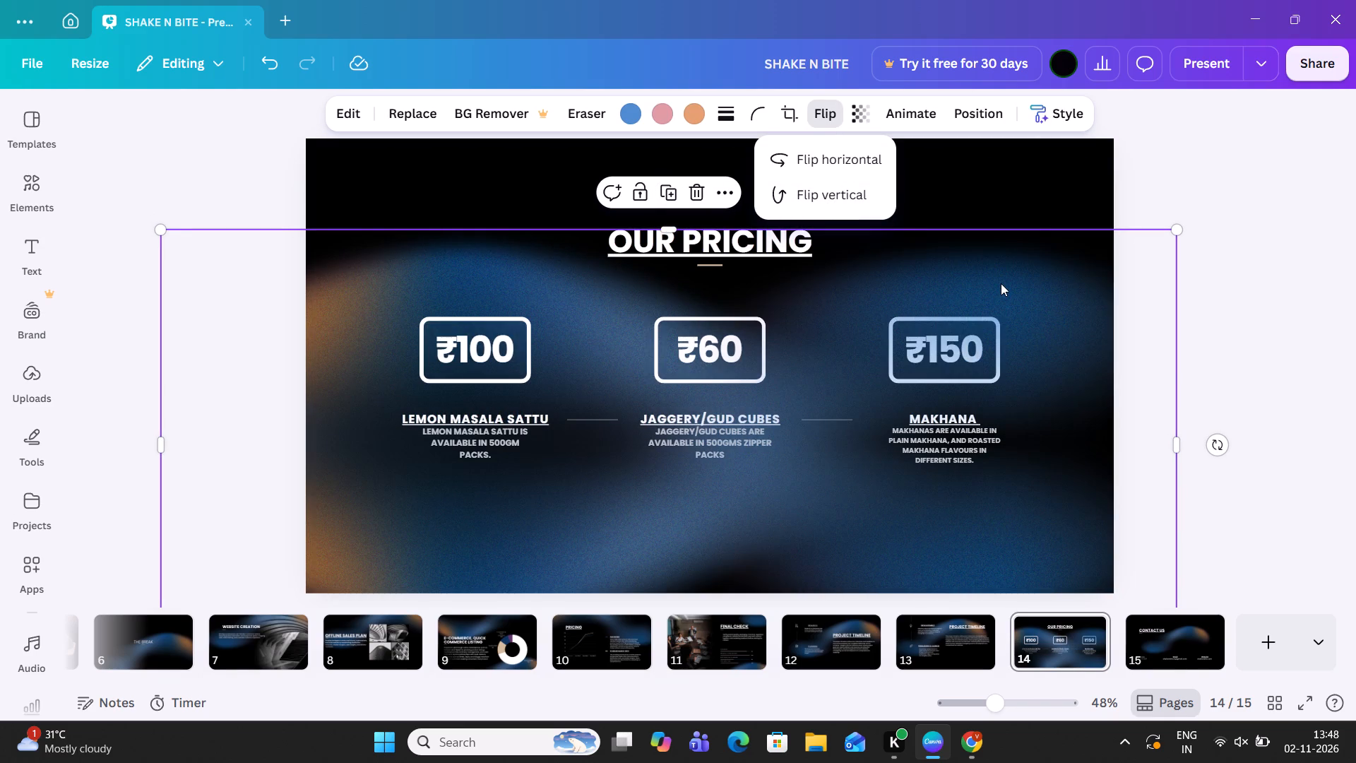
left_click_drag(1001, 283, 1021, 216)
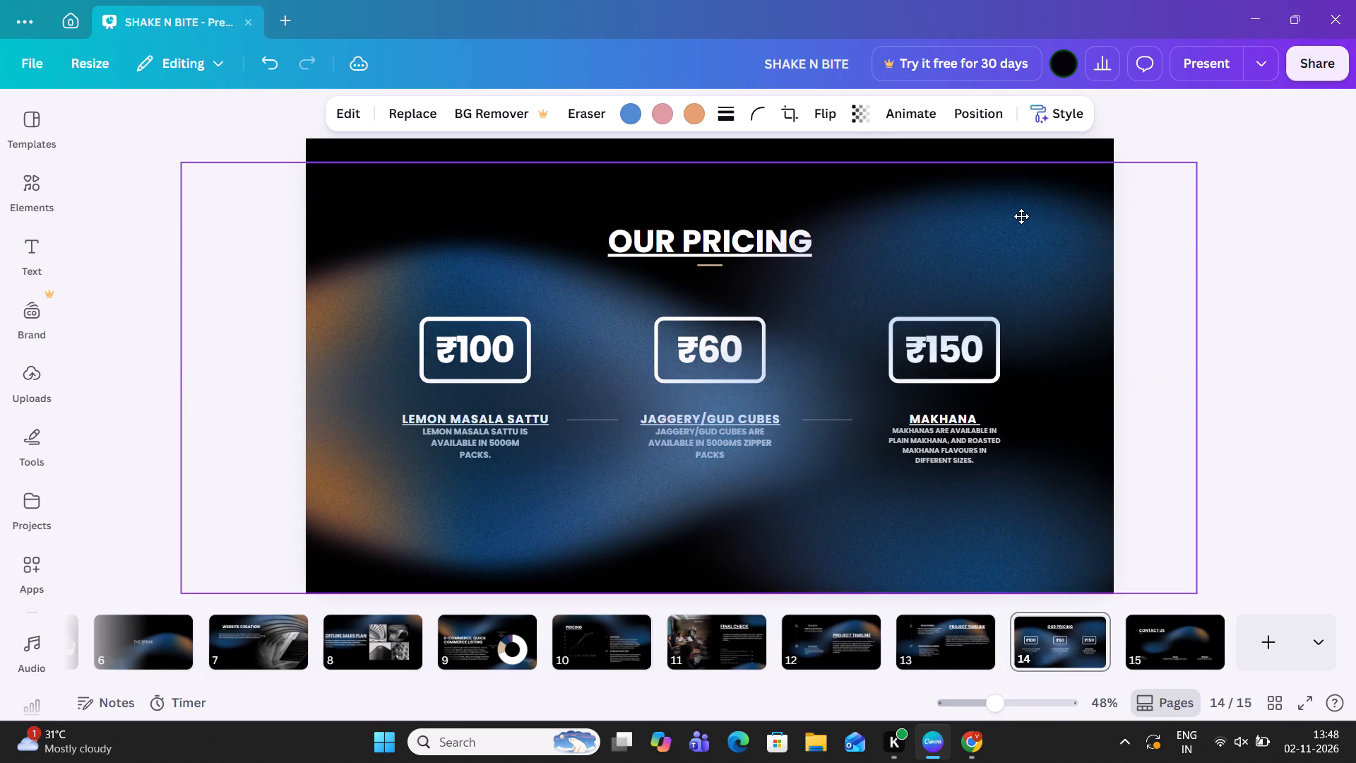
left_click_drag(1021, 216, 1027, 214)
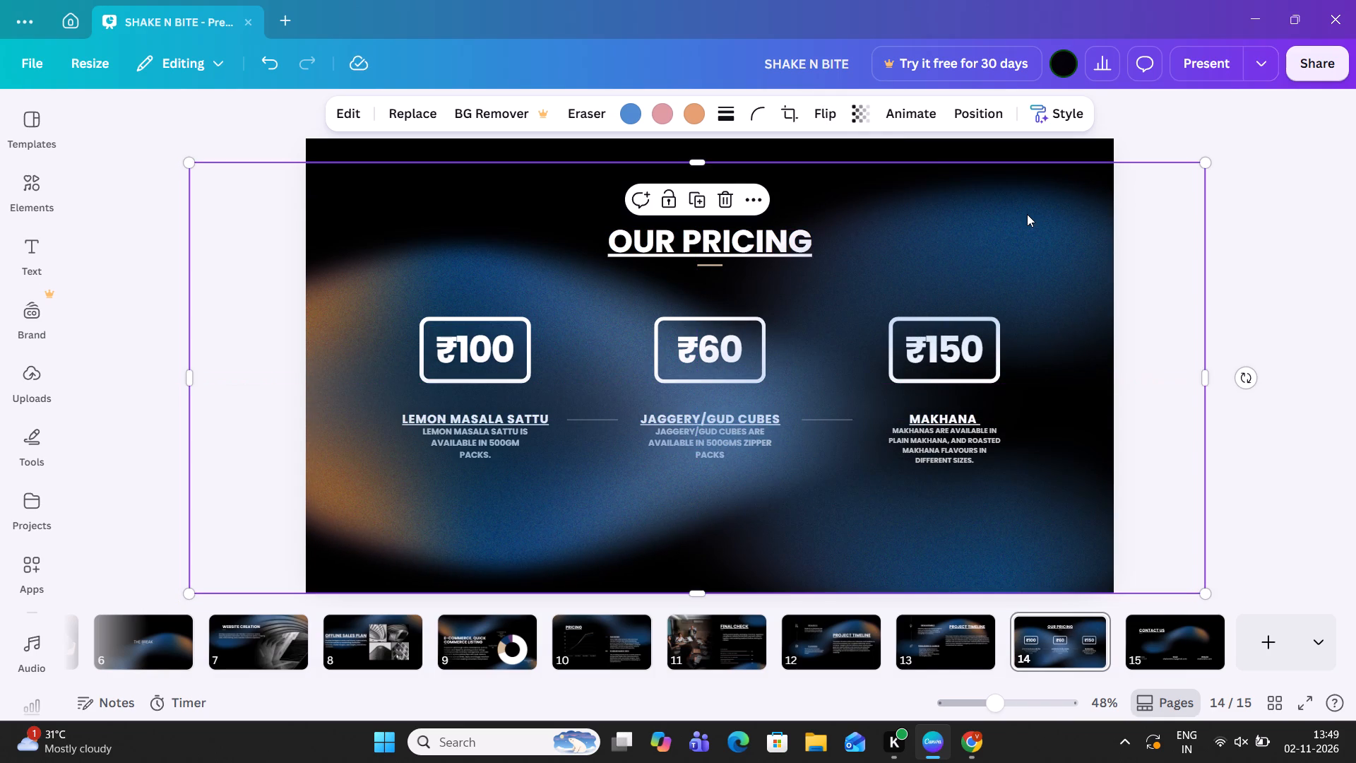
left_click(1314, 266)
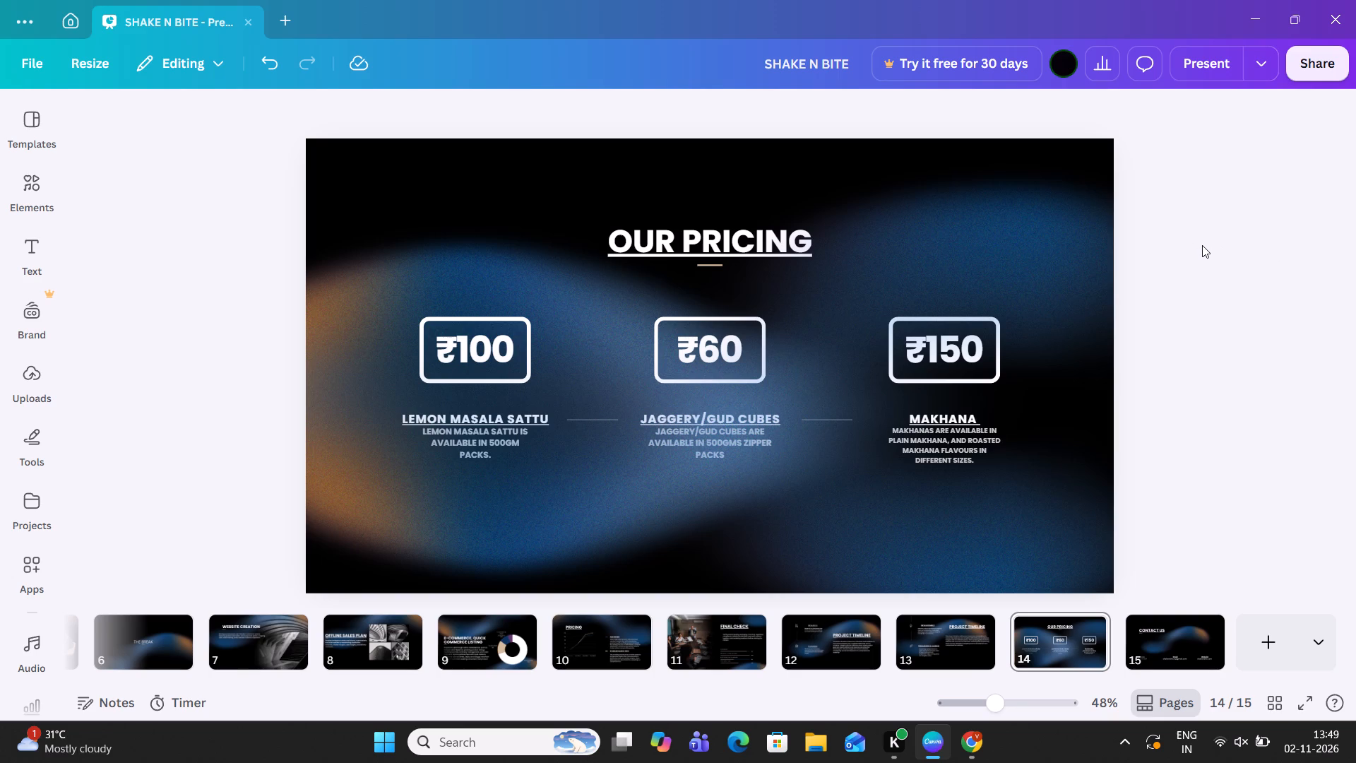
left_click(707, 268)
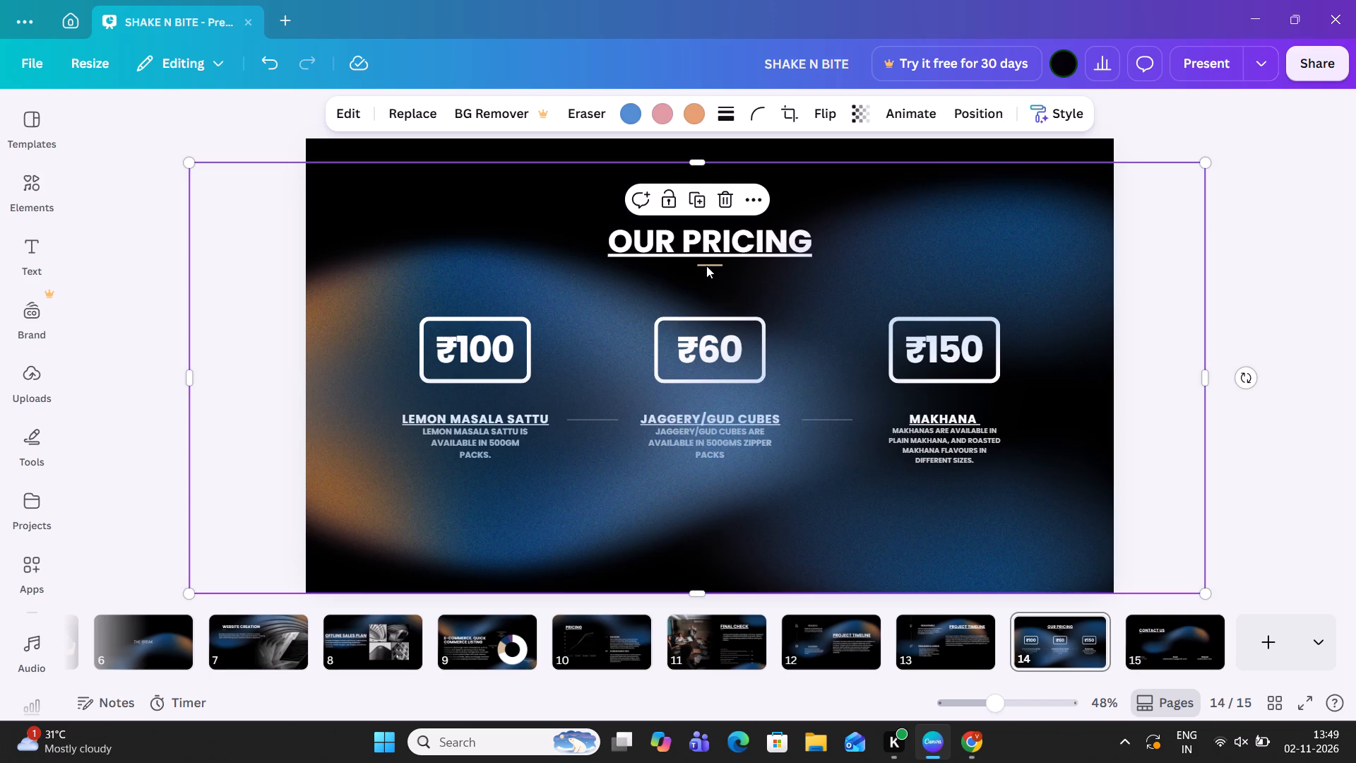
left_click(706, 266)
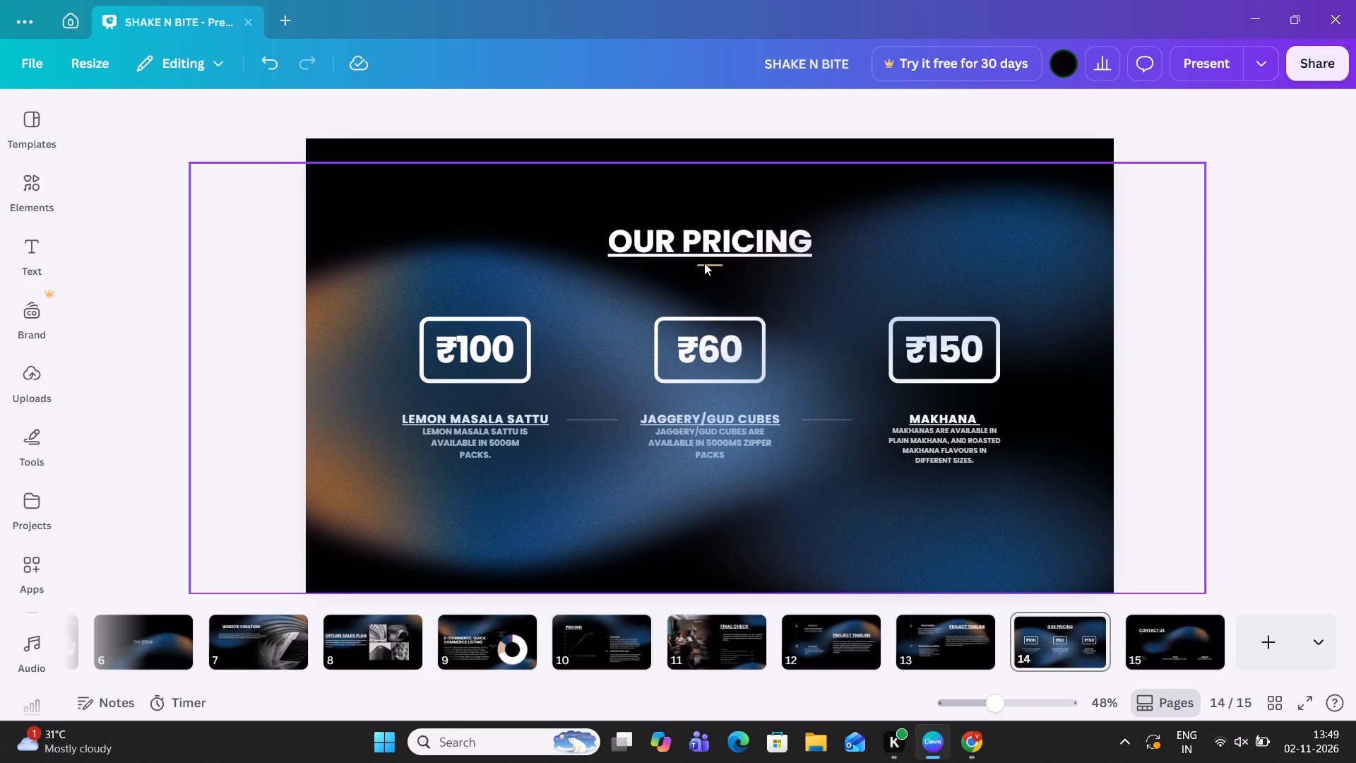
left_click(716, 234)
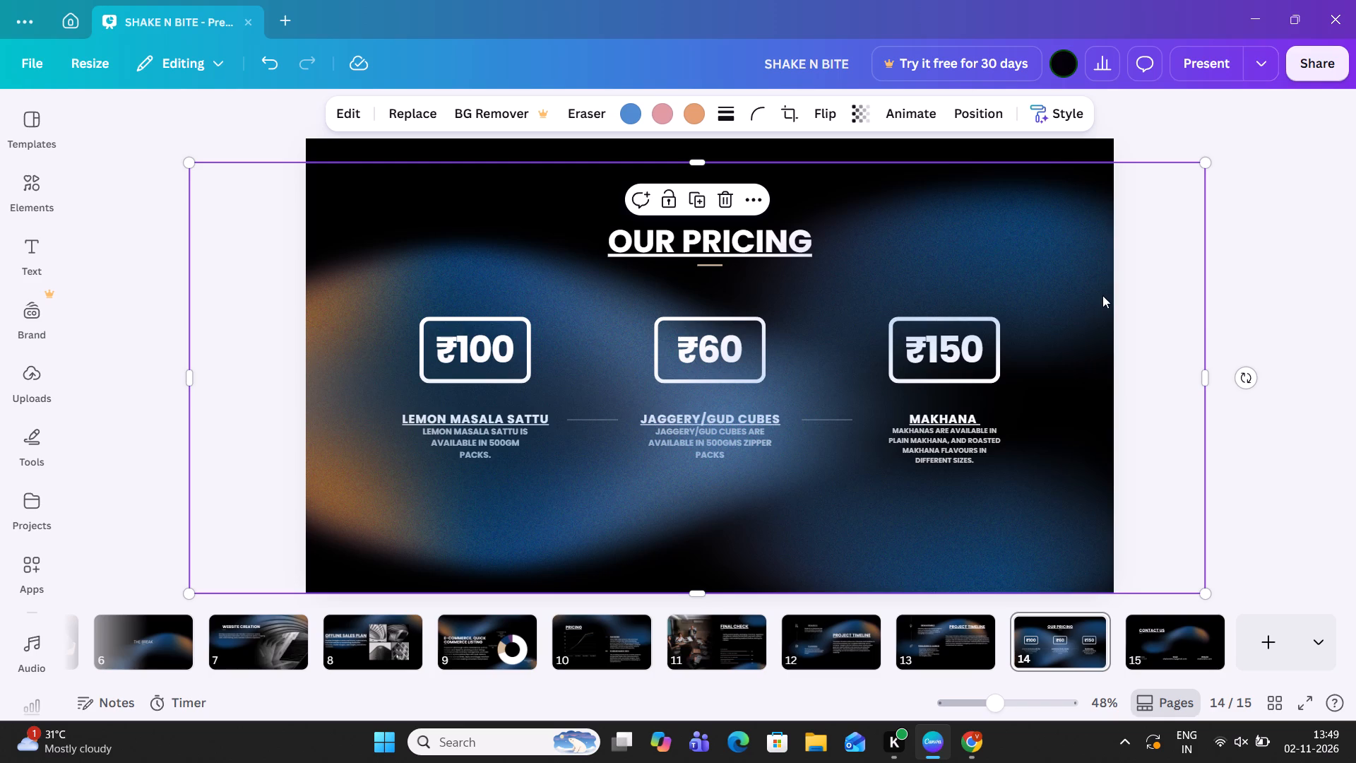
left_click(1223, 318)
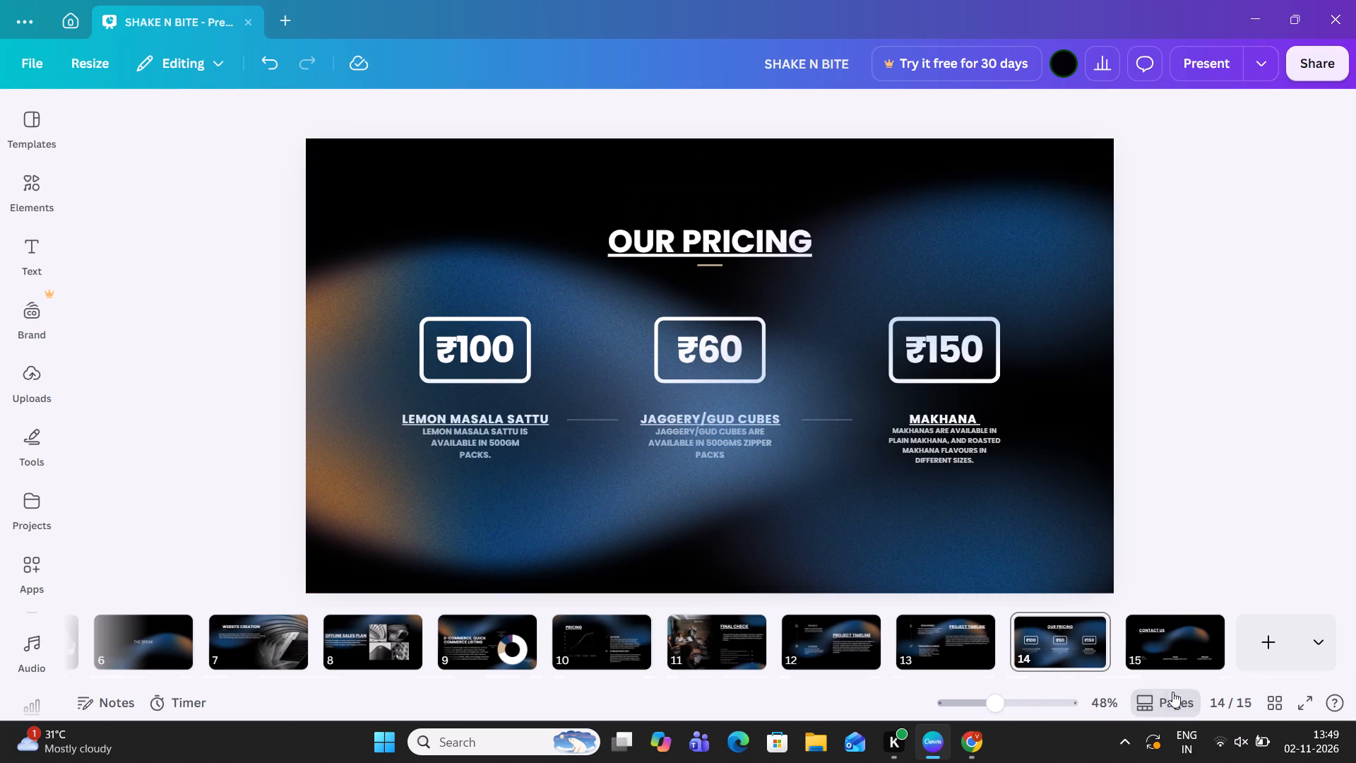
On the Contact Us slide, duplicate the gradient graphic and flip the copy vertically.
left_click(1176, 641)
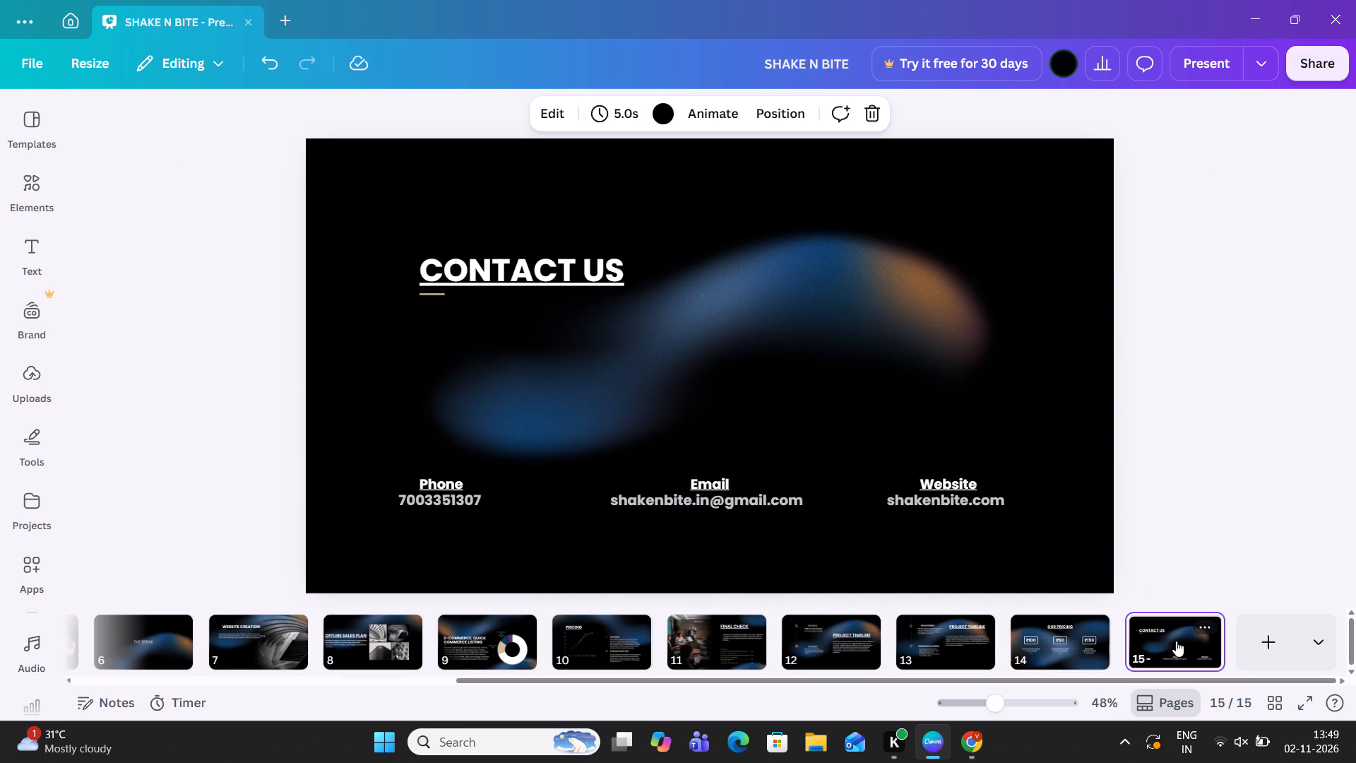
left_click(780, 332)
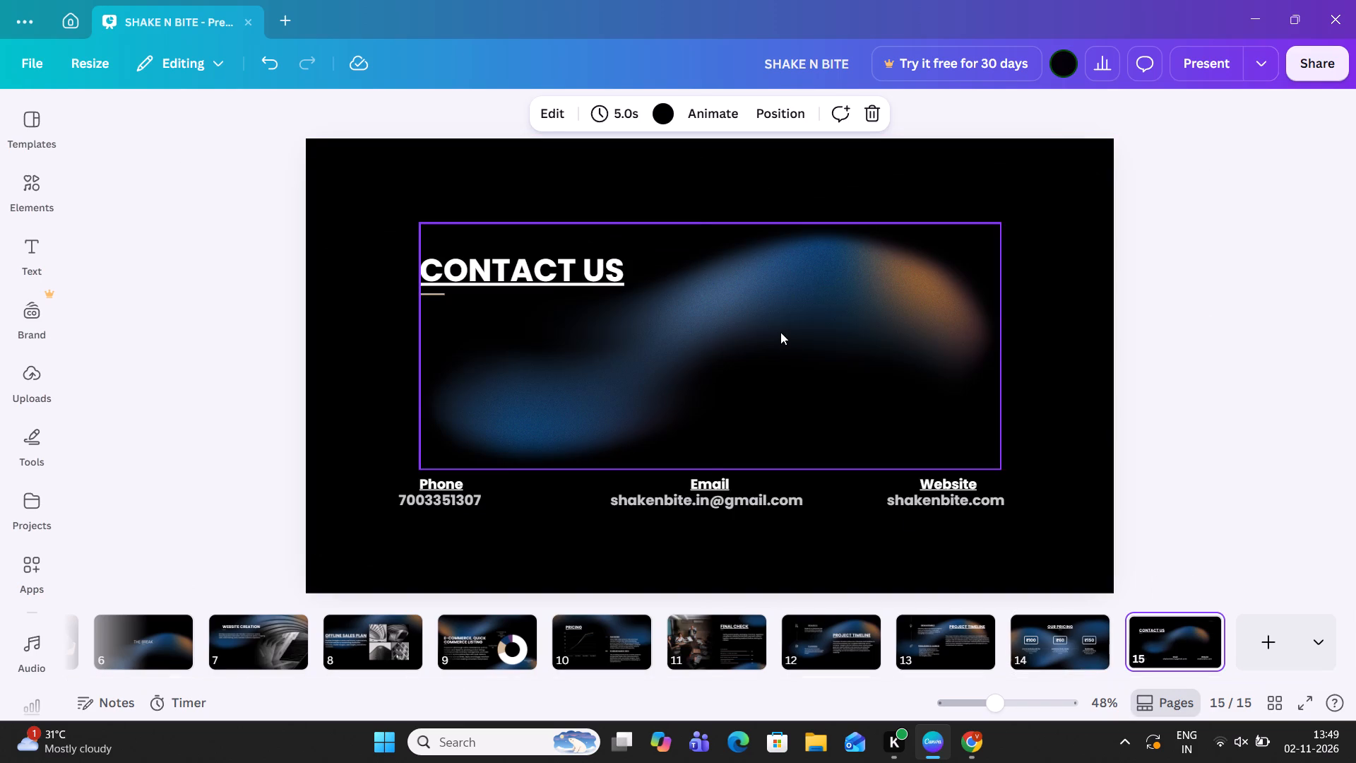
left_click(707, 189)
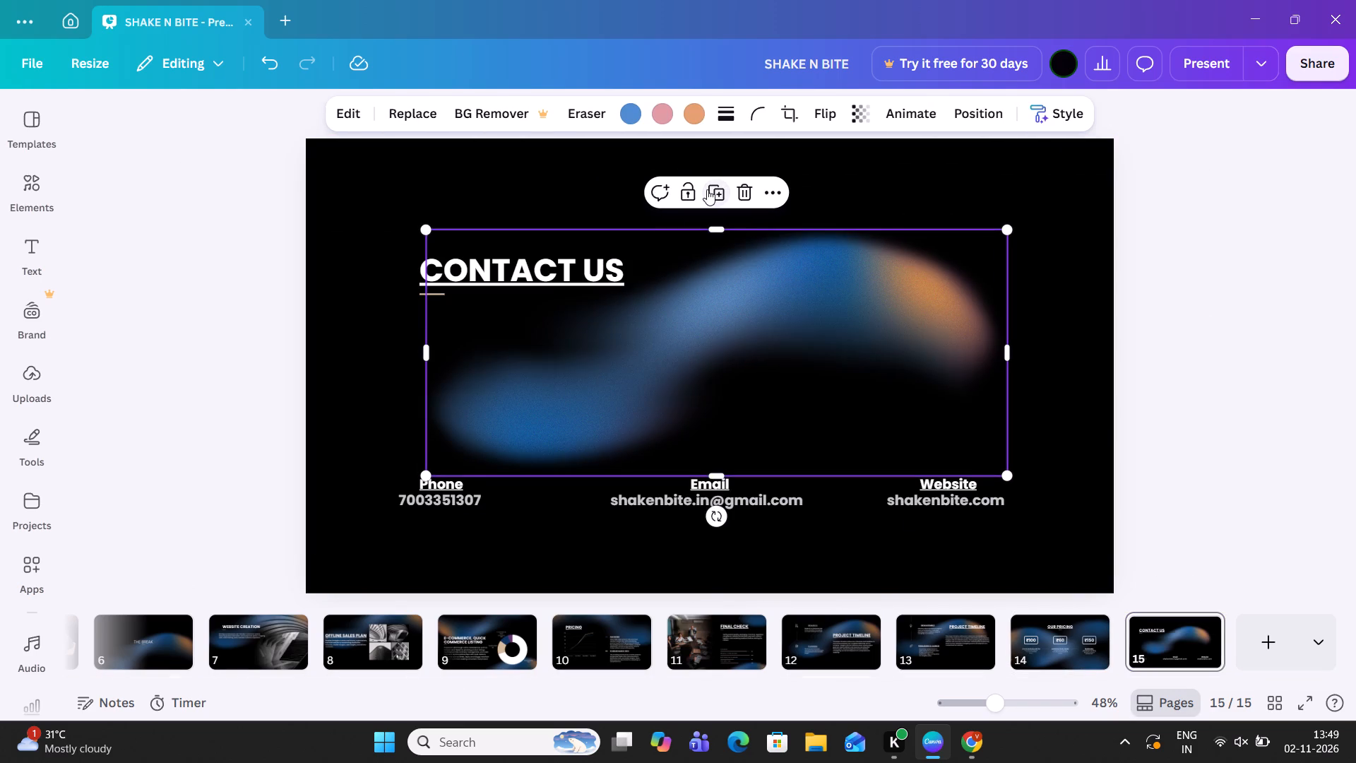
left_click(819, 106)
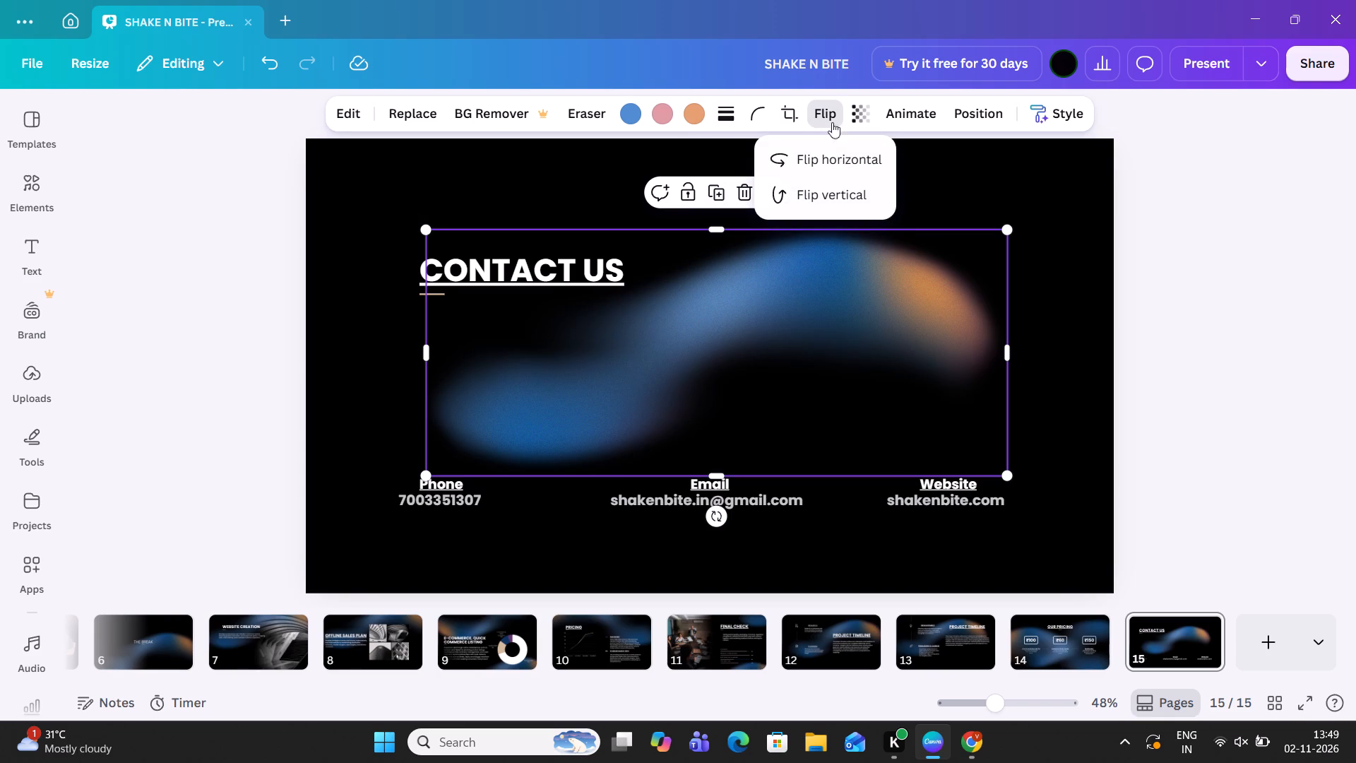
left_click(838, 191)
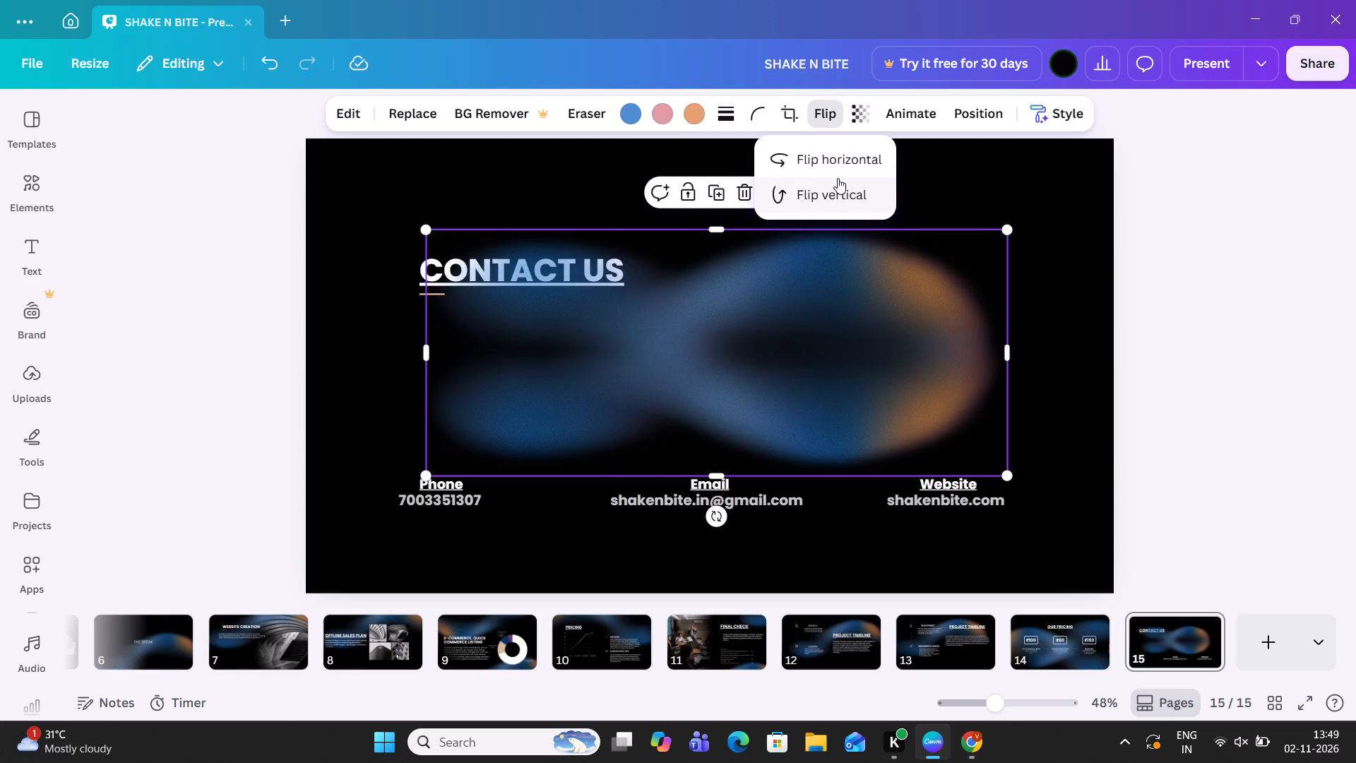
On the Contact Us slide, duplicate the gradient graphic, flip the copy horizontally and shift it right so the two orange-tipped curves form a ring.
left_click(718, 184)
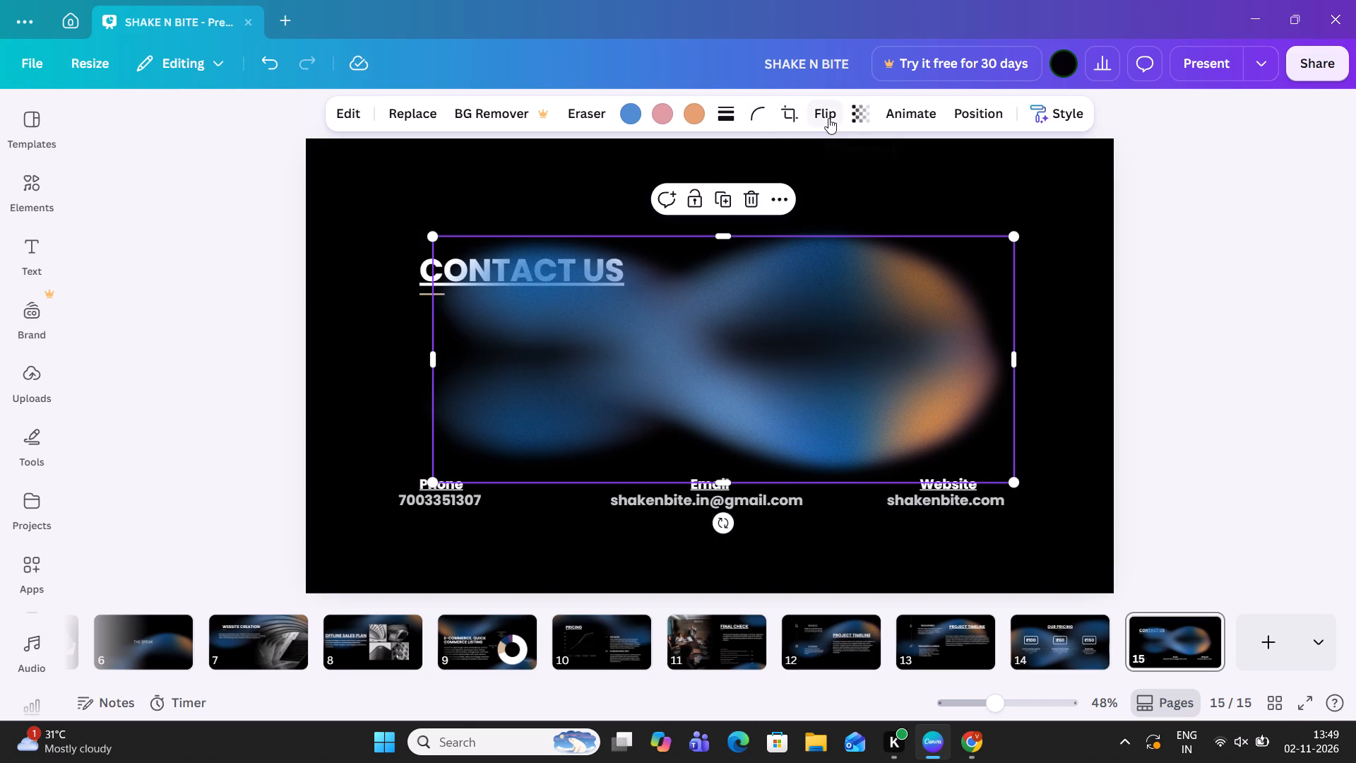
left_click(828, 118)
left_click(828, 158)
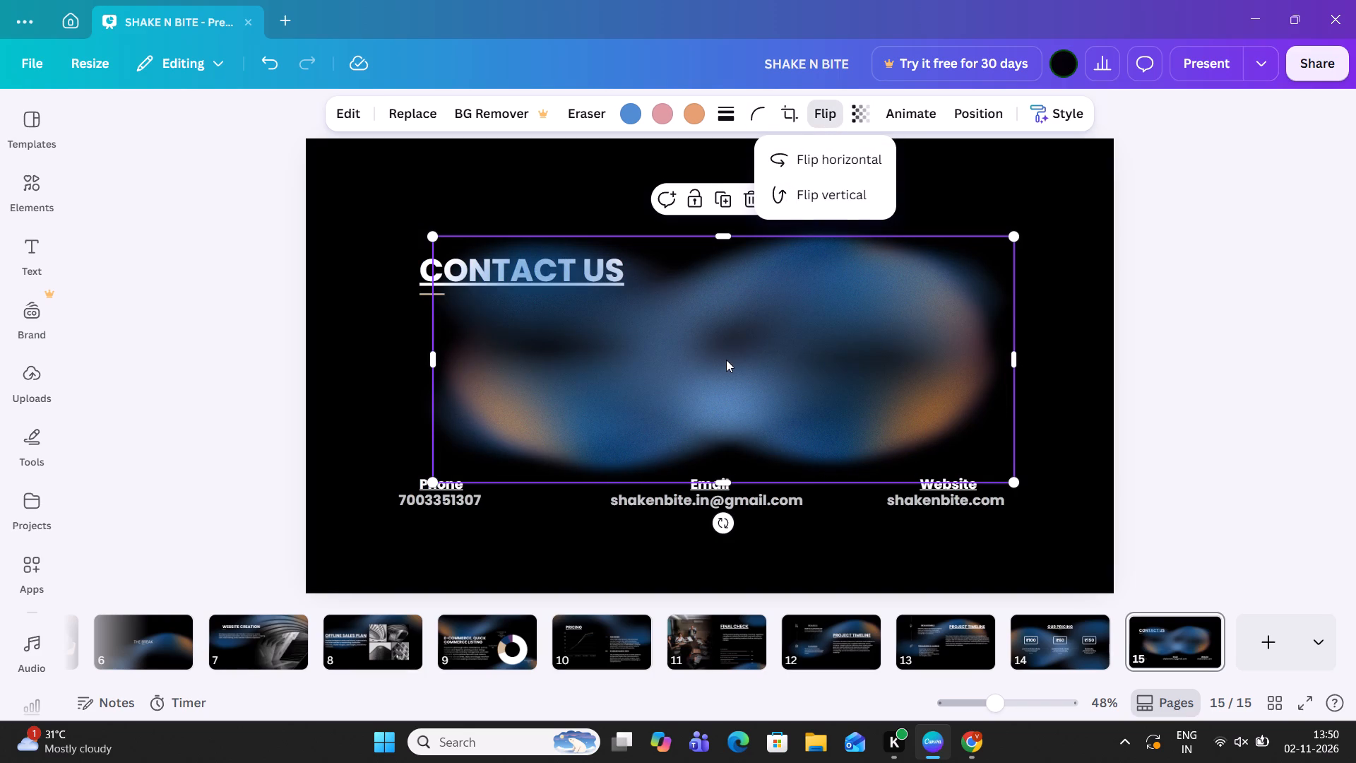
left_click_drag(726, 360, 900, 510)
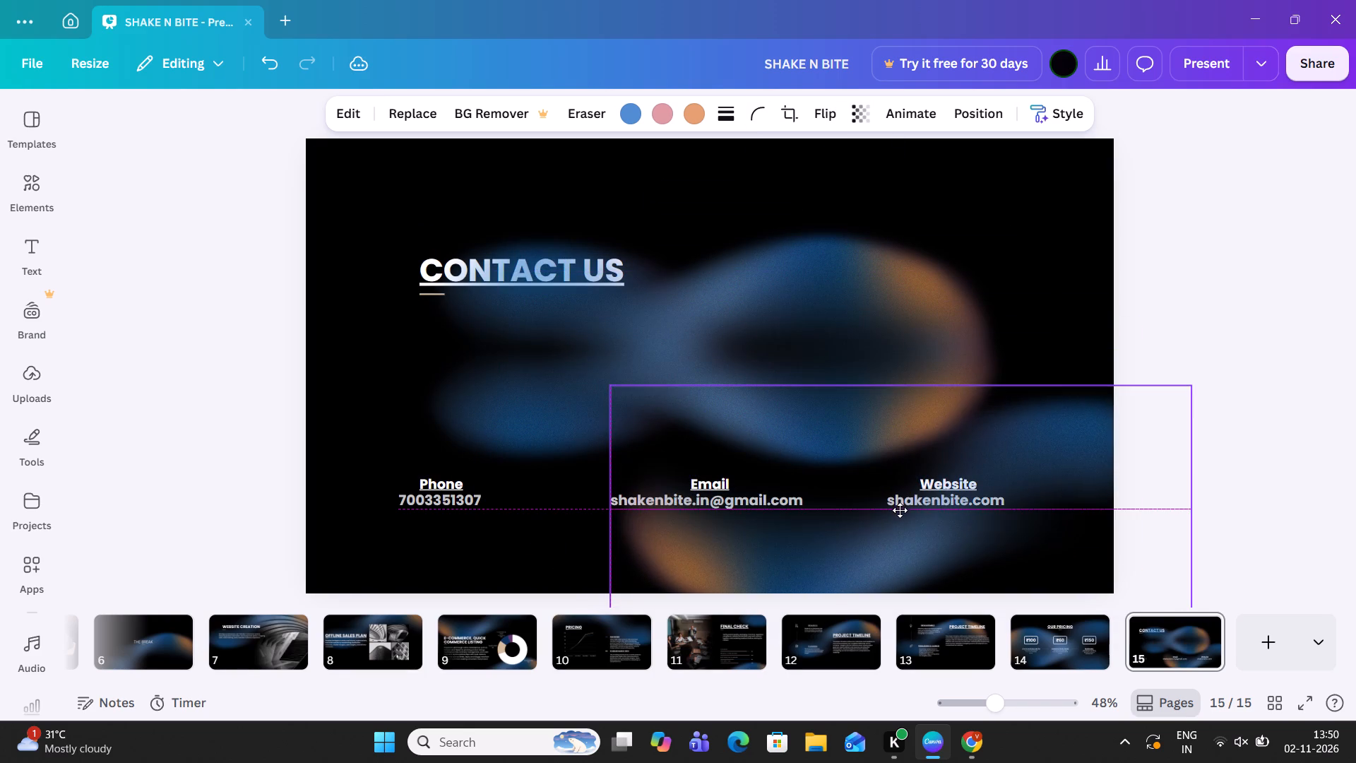
left_click_drag(900, 510, 893, 539)
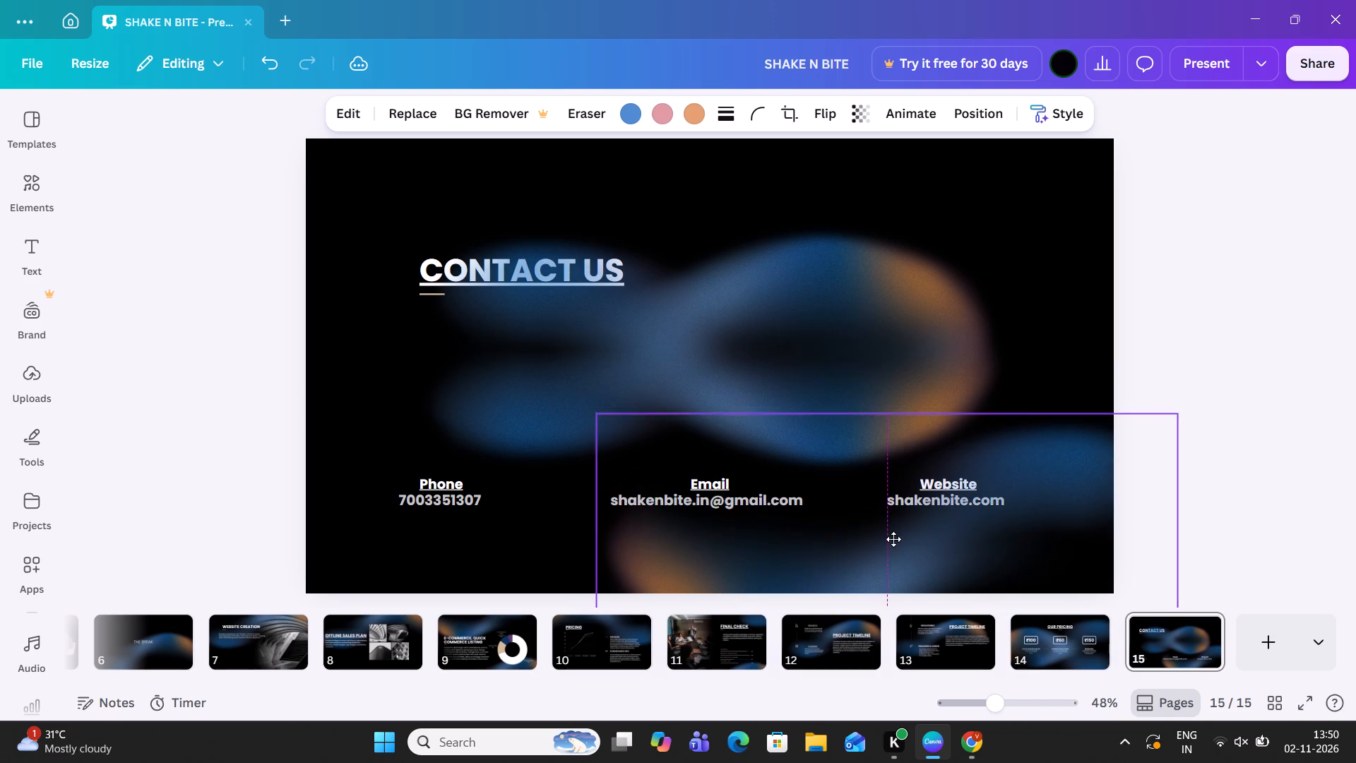
left_click_drag(893, 539, 780, 589)
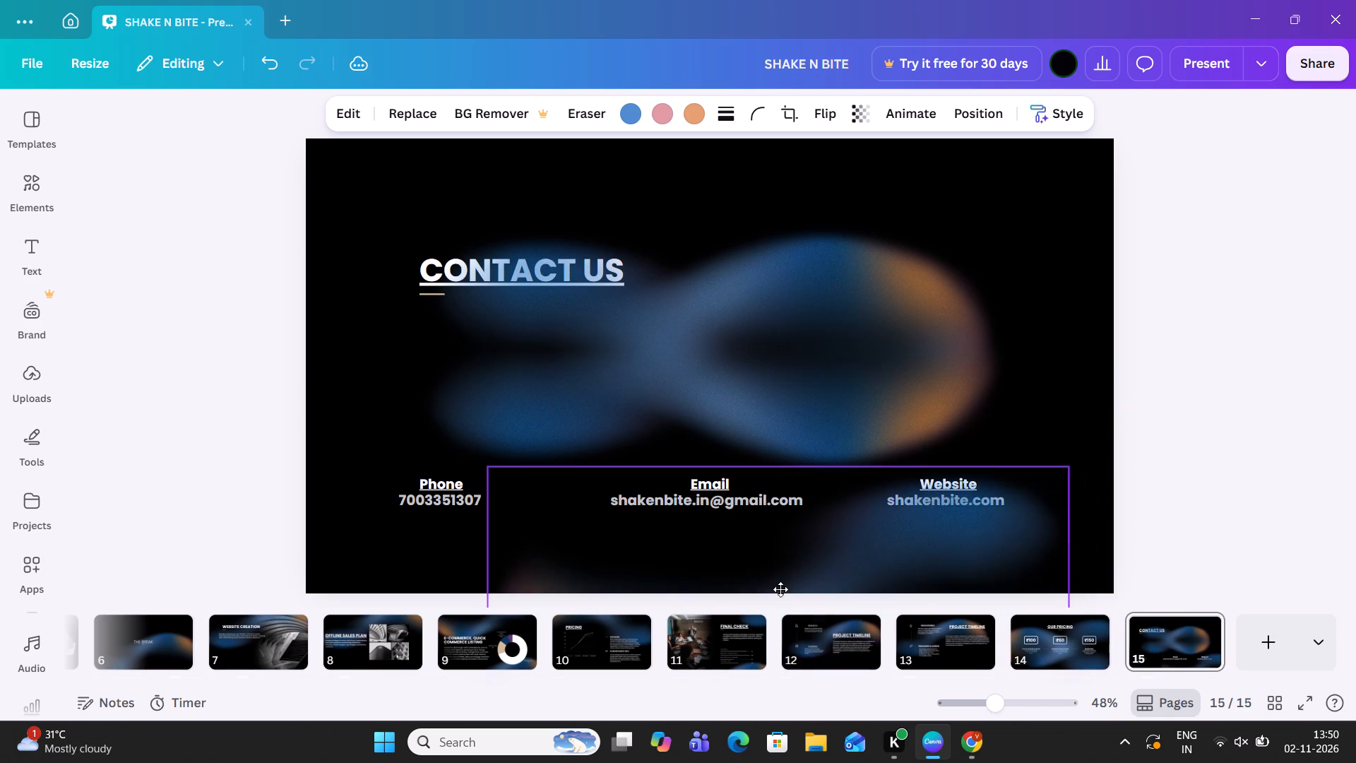
left_click_drag(780, 589, 513, 194)
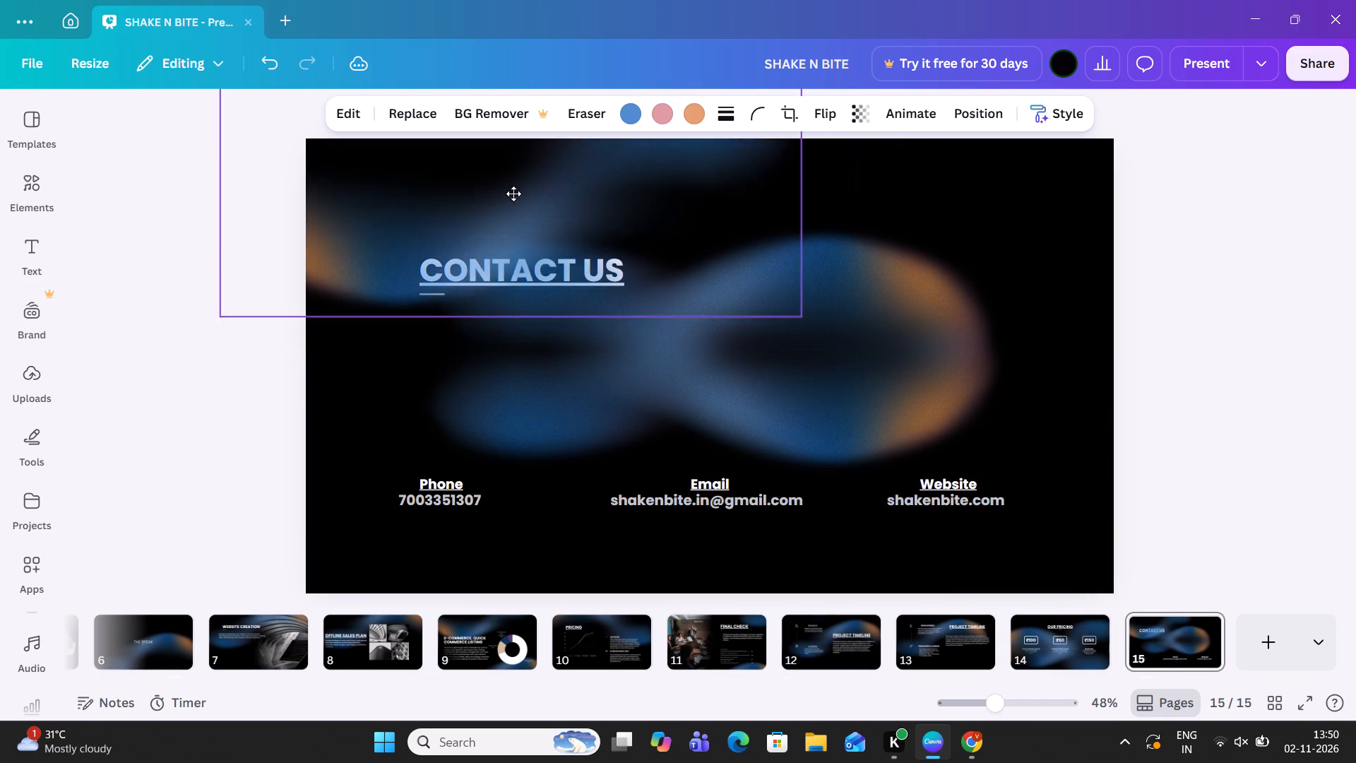
left_click_drag(513, 194, 886, 365)
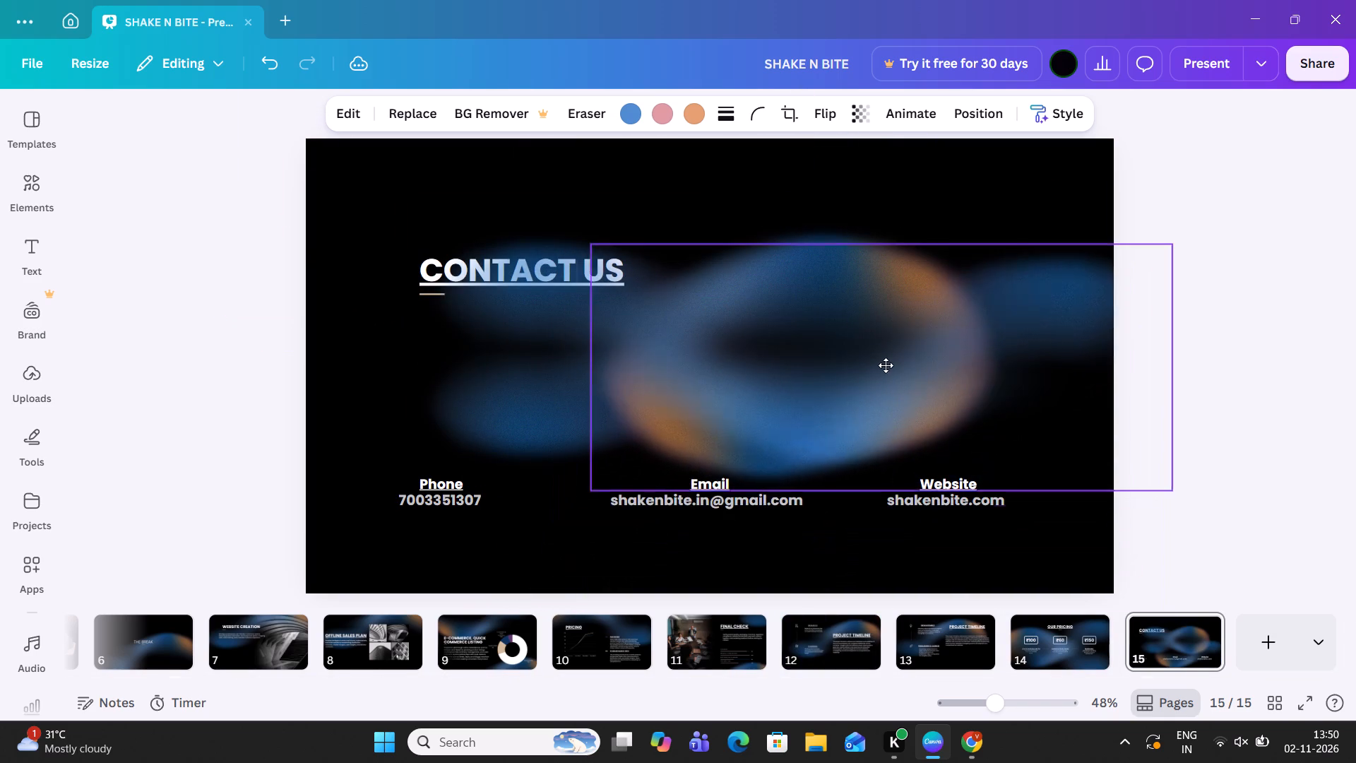
left_click_drag(886, 365, 924, 346)
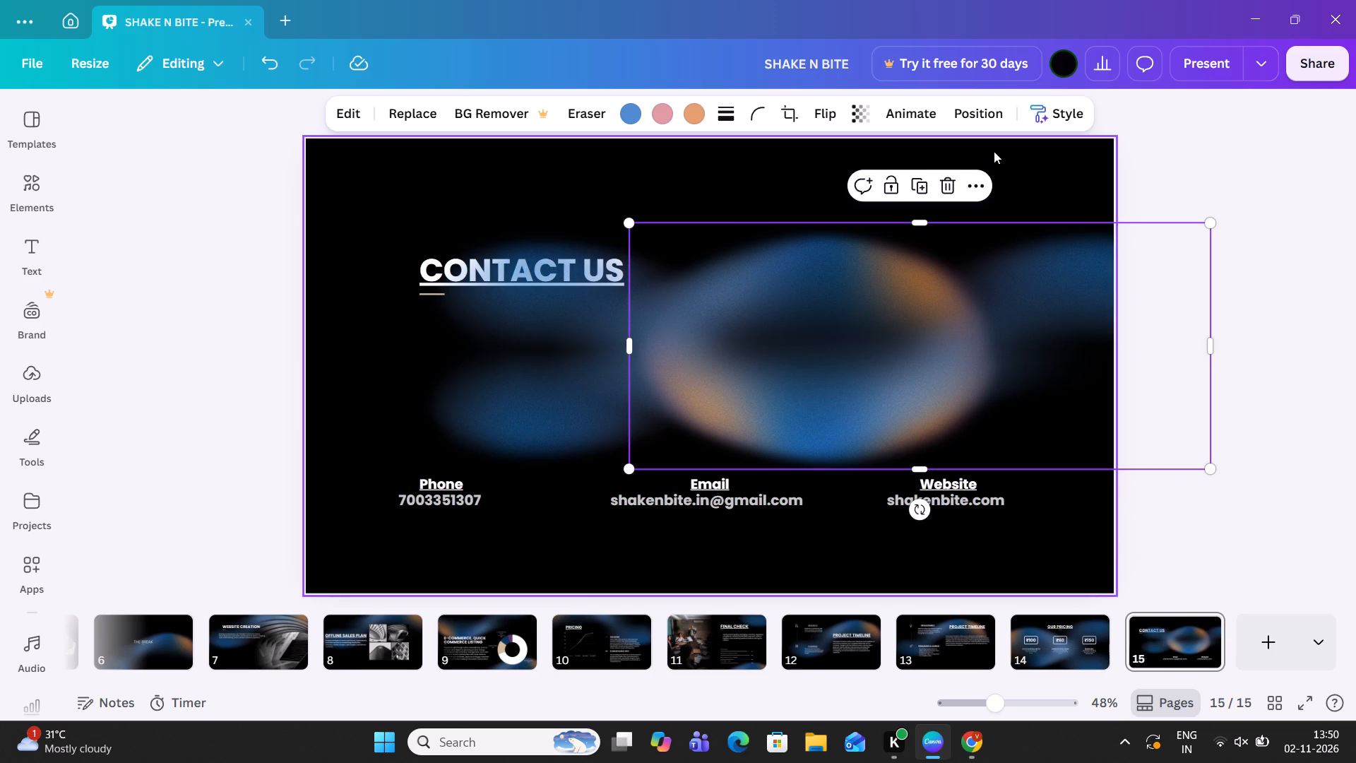
Duplicate the shifted copy, flip it horizontally and place it slightly lower and farther right, extending past the slide's right edge.
left_click(927, 183)
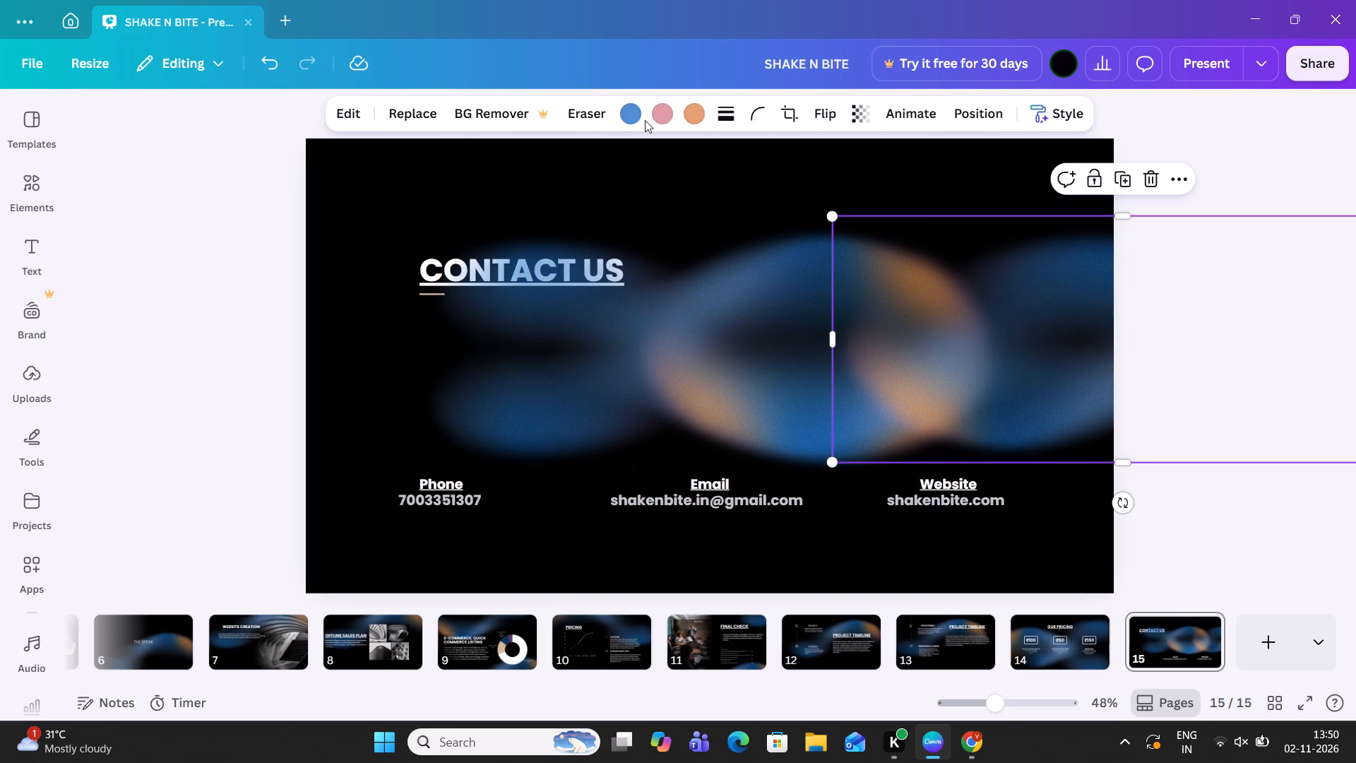
left_click(824, 106)
left_click(831, 166)
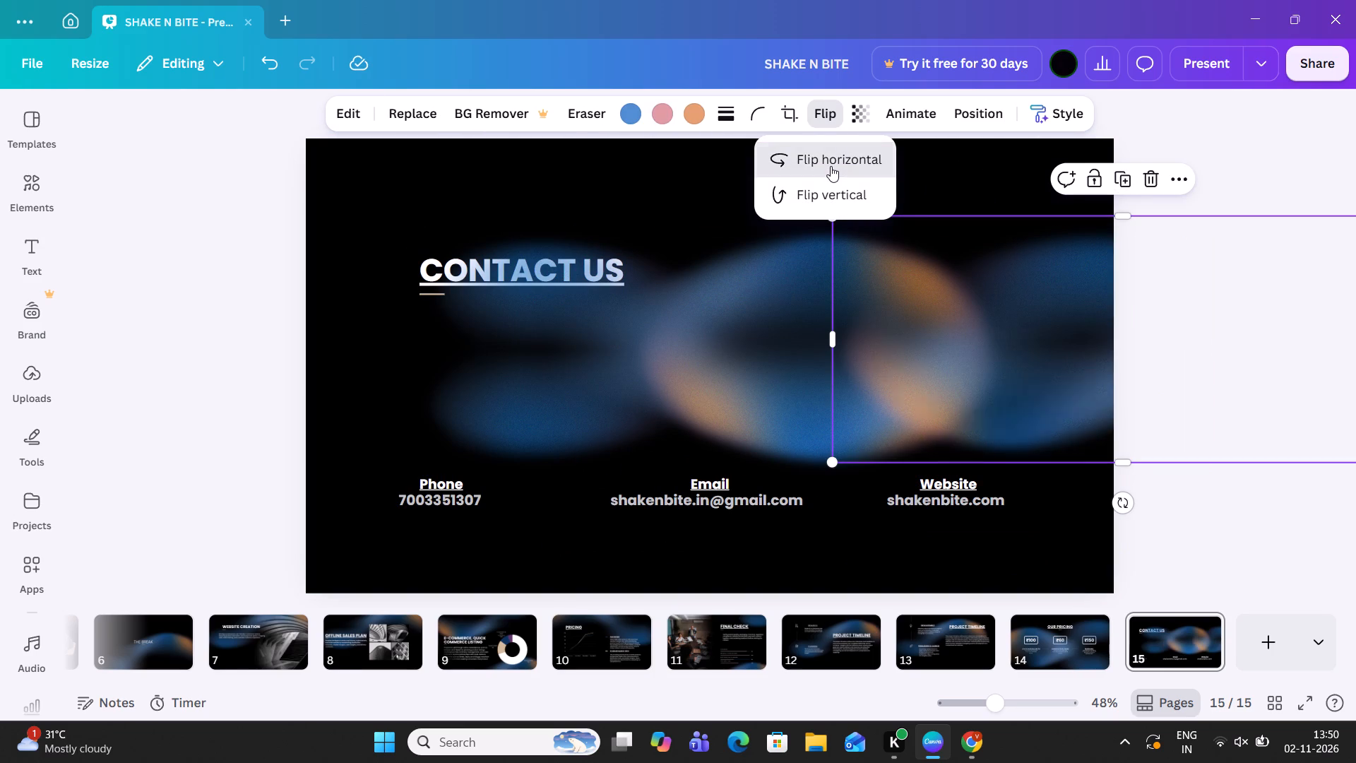
left_click_drag(1025, 337, 1004, 379)
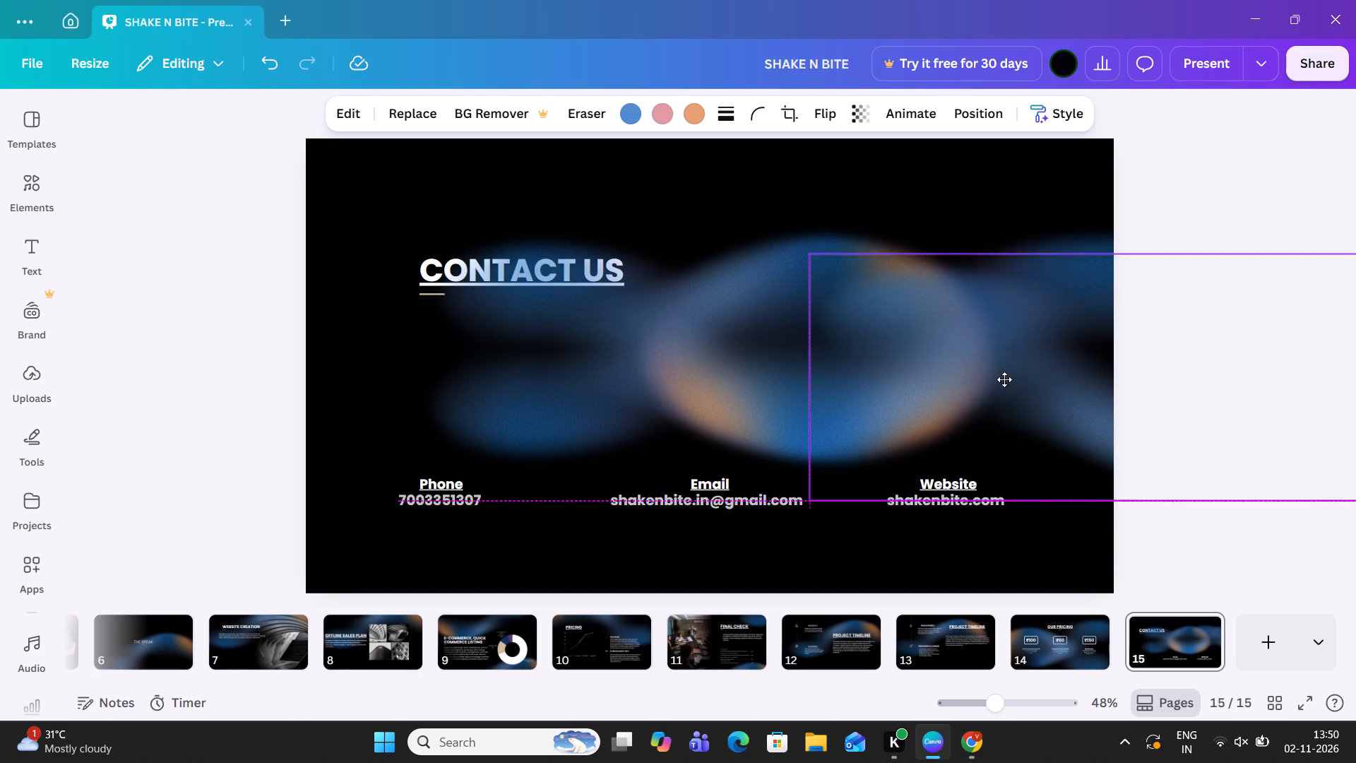
left_click_drag(1004, 379, 893, 357)
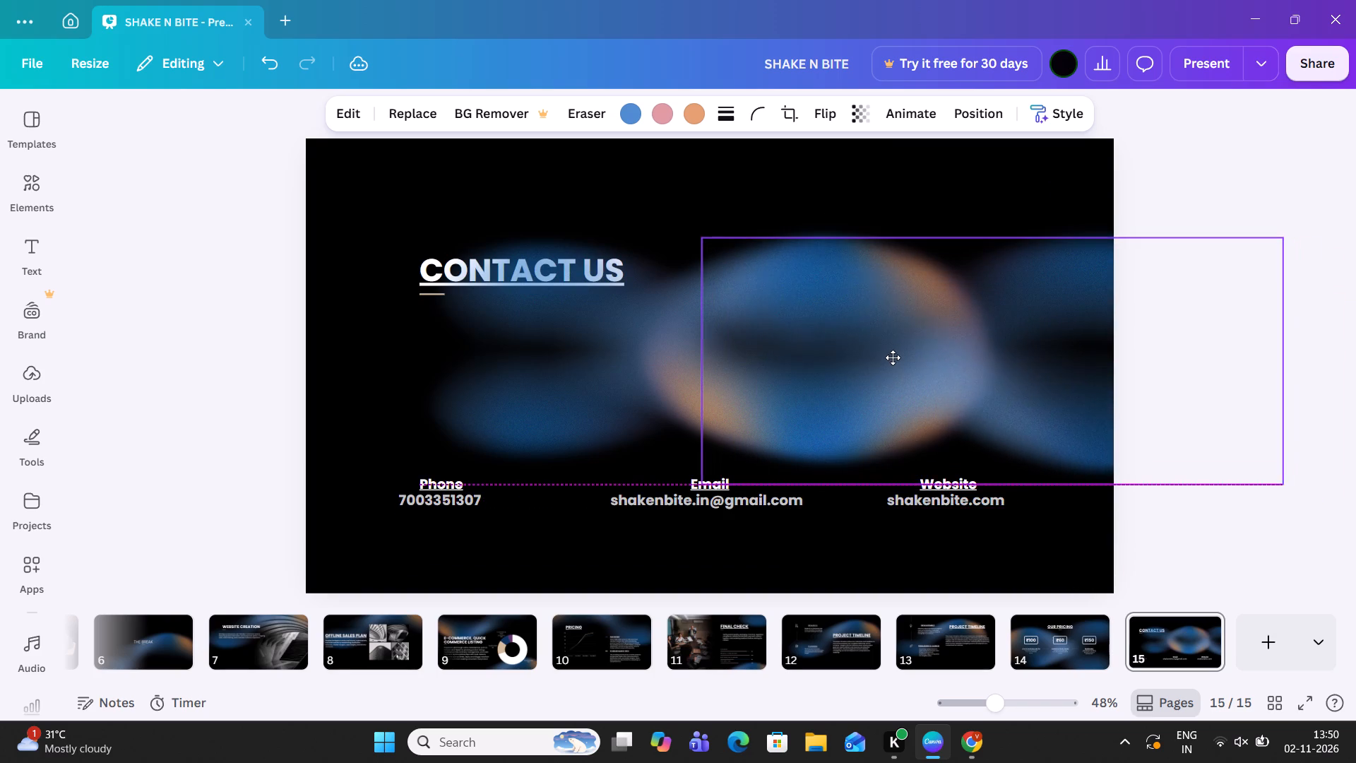
left_click_drag(893, 357, 892, 357)
left_click(1227, 172)
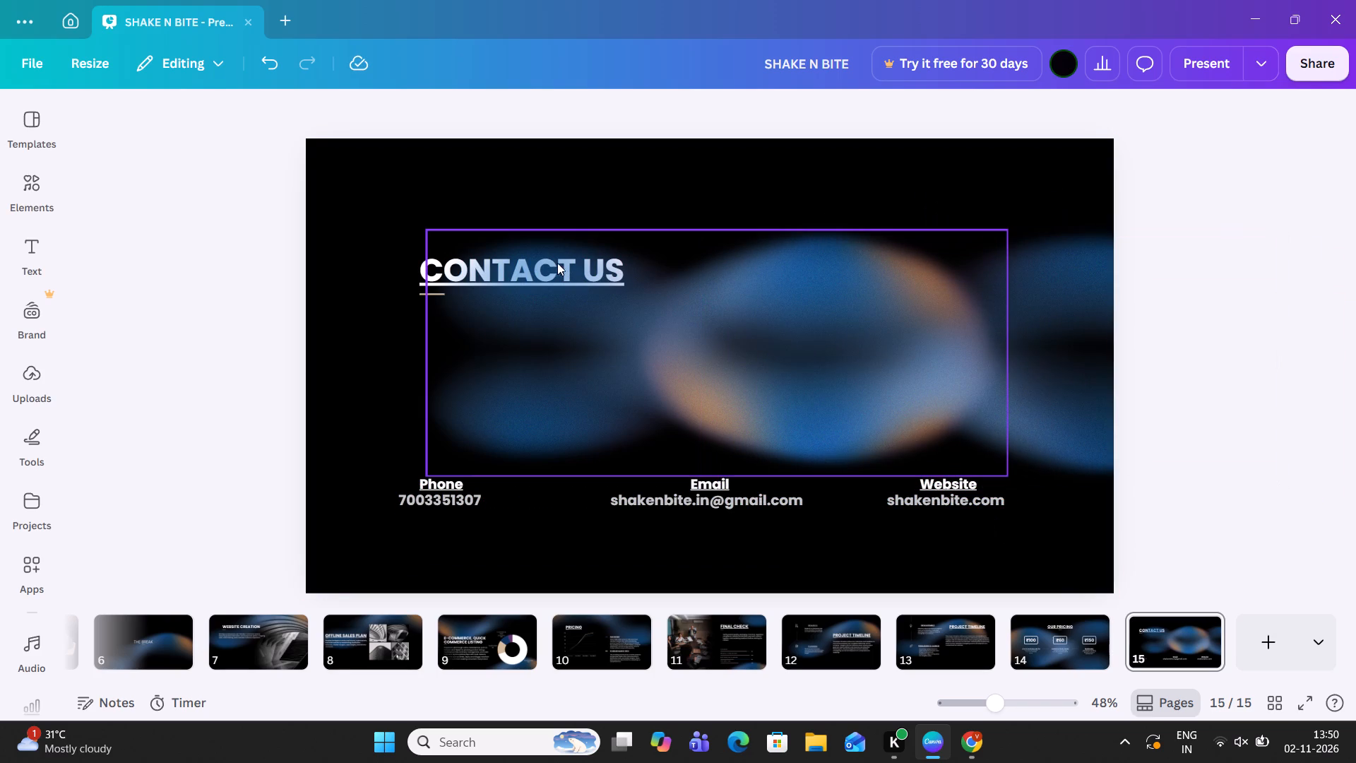
Duplicate the CONTACT US title and align the copy directly over the original, in front of the gradient graphics.
left_click(420, 266)
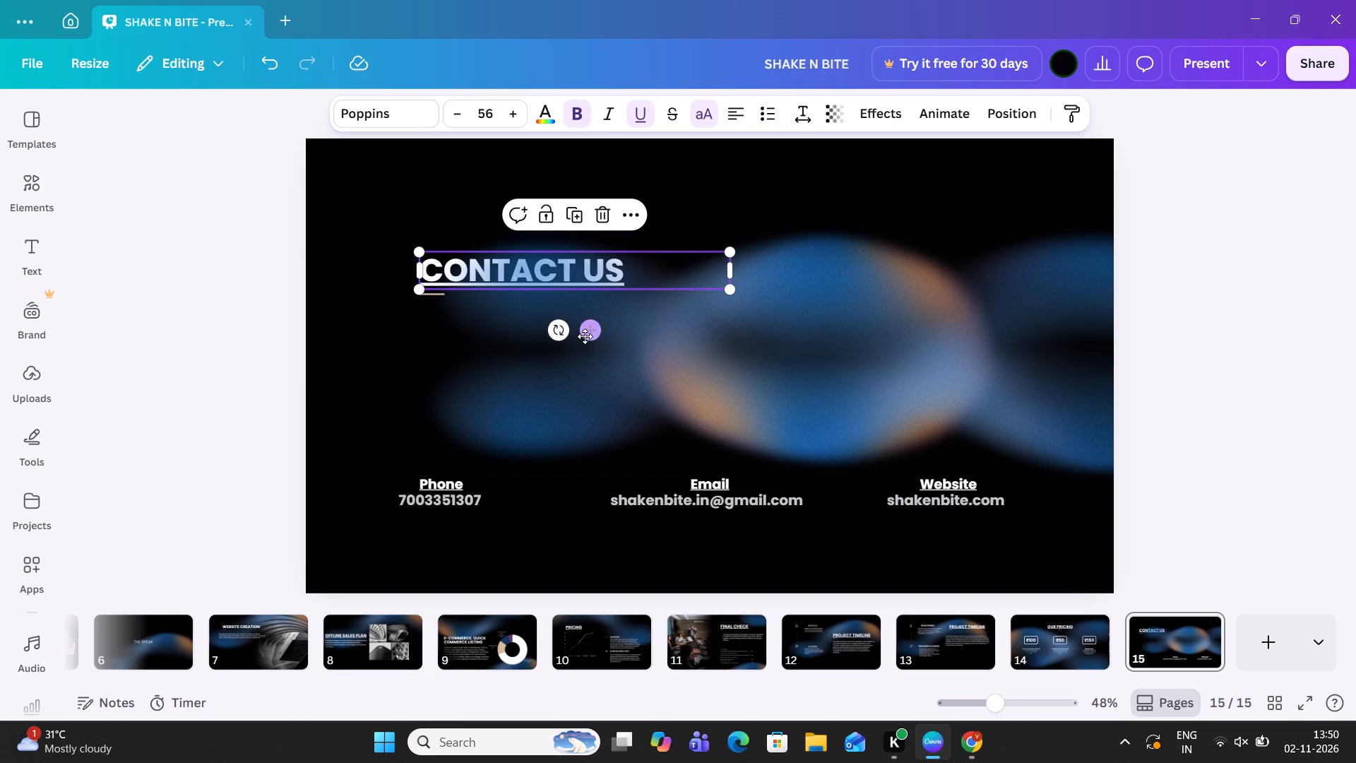
left_click(585, 336)
left_click(576, 220)
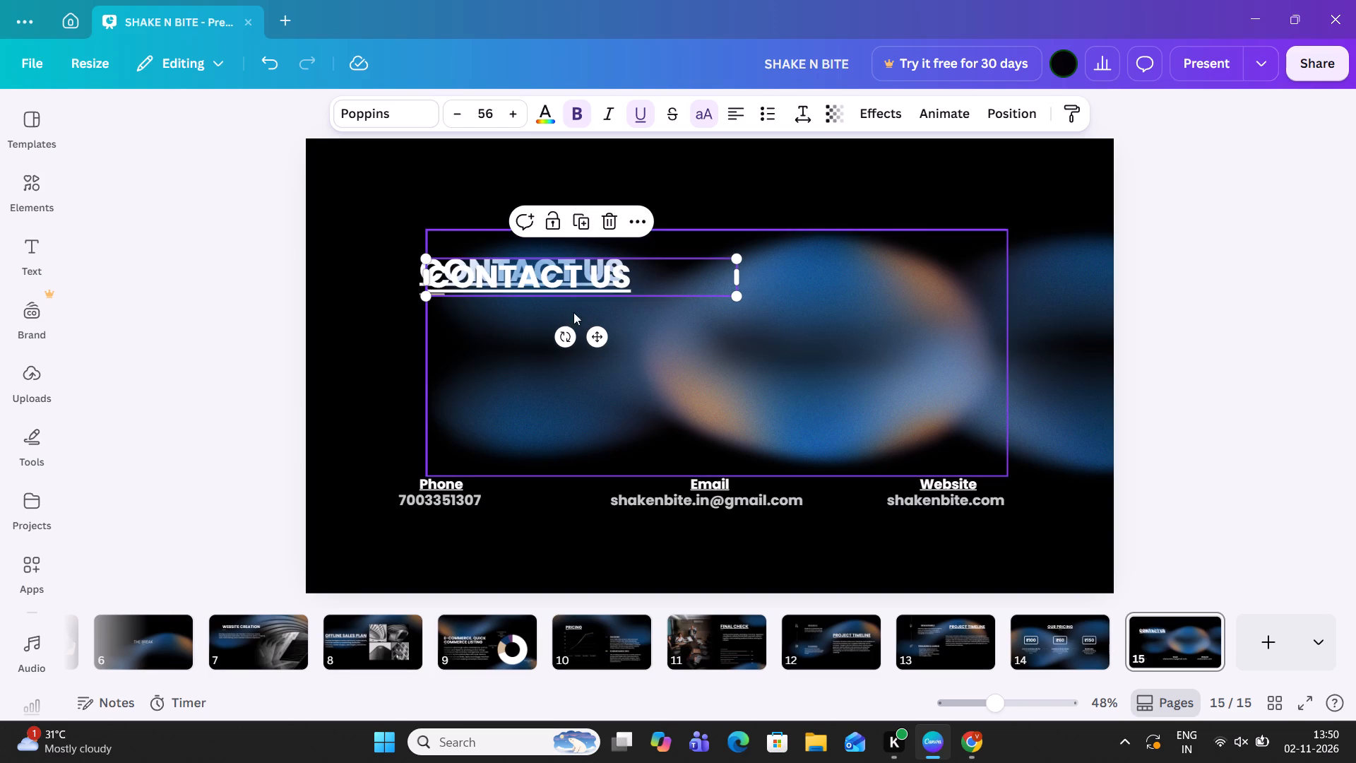
left_click_drag(591, 335, 576, 324)
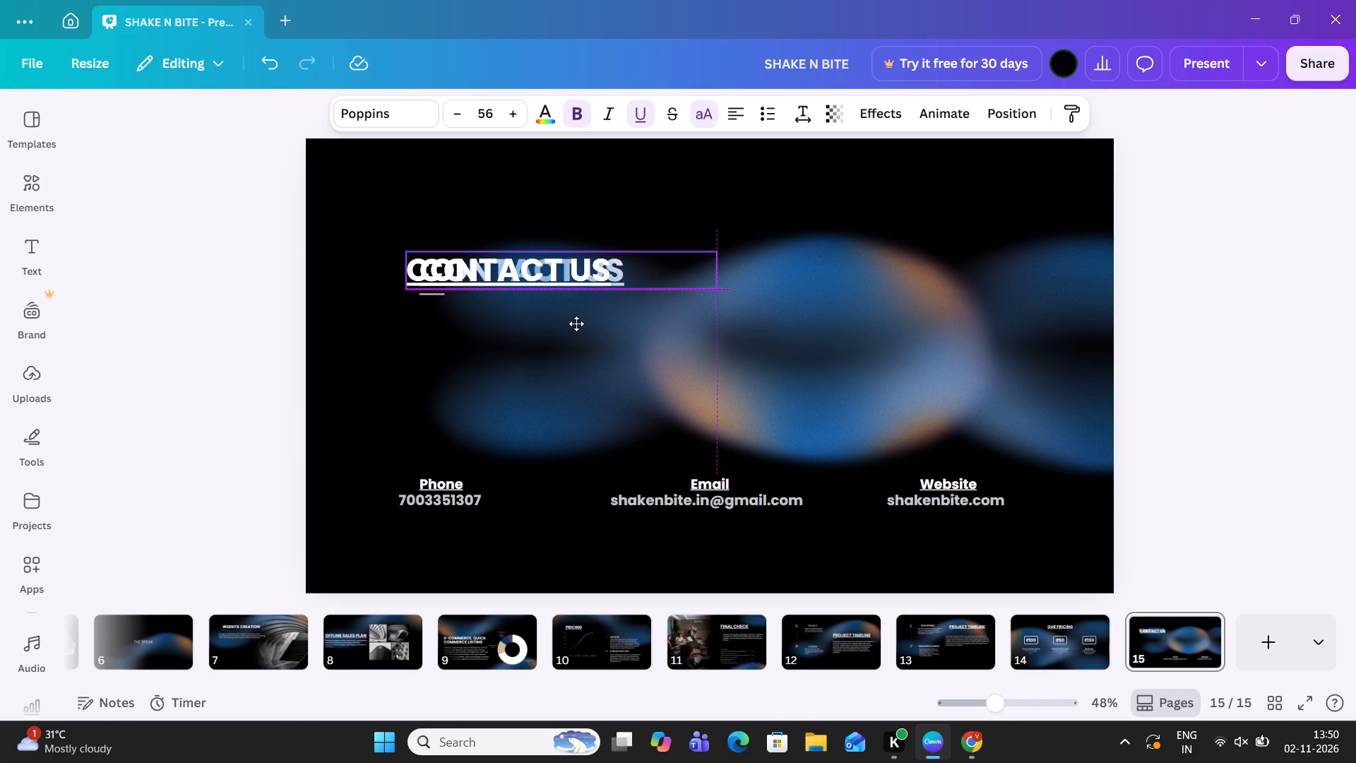
left_click_drag(576, 324, 581, 326)
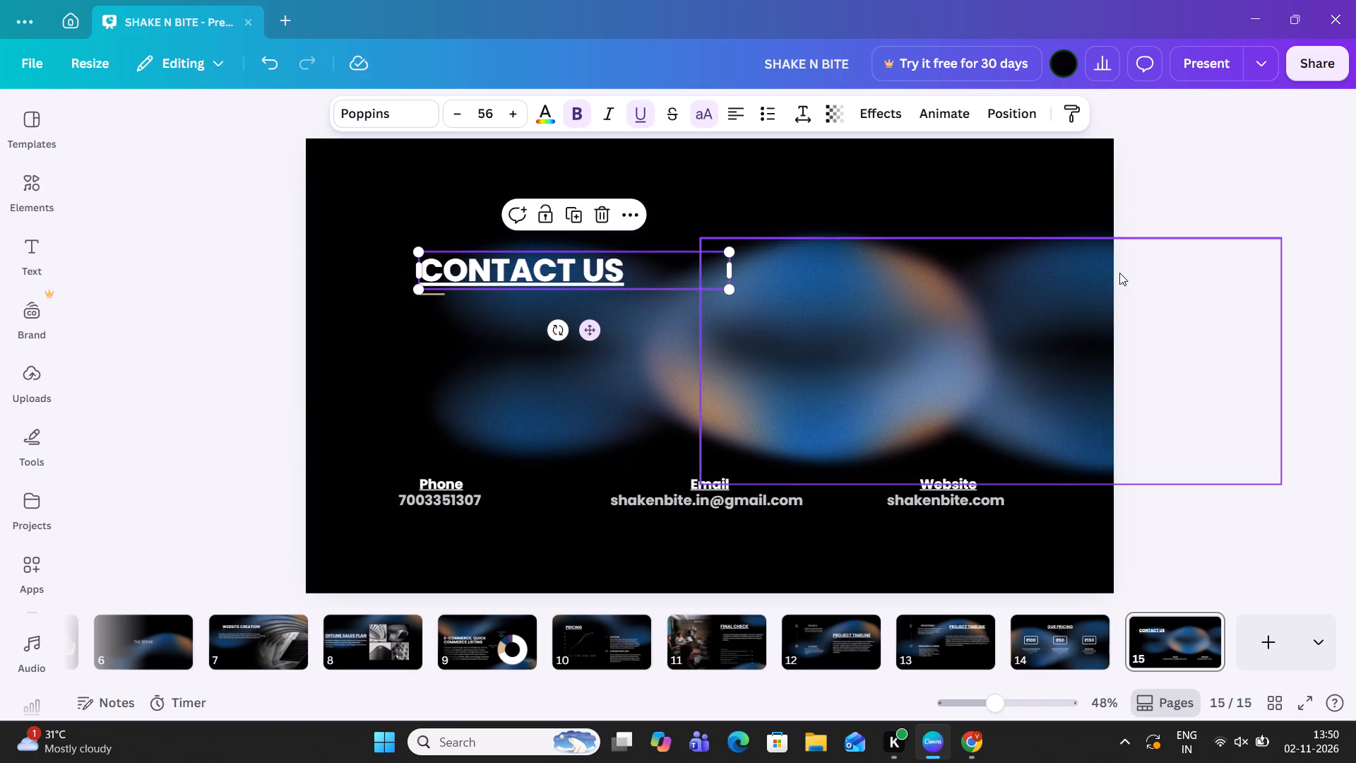
left_click(1207, 237)
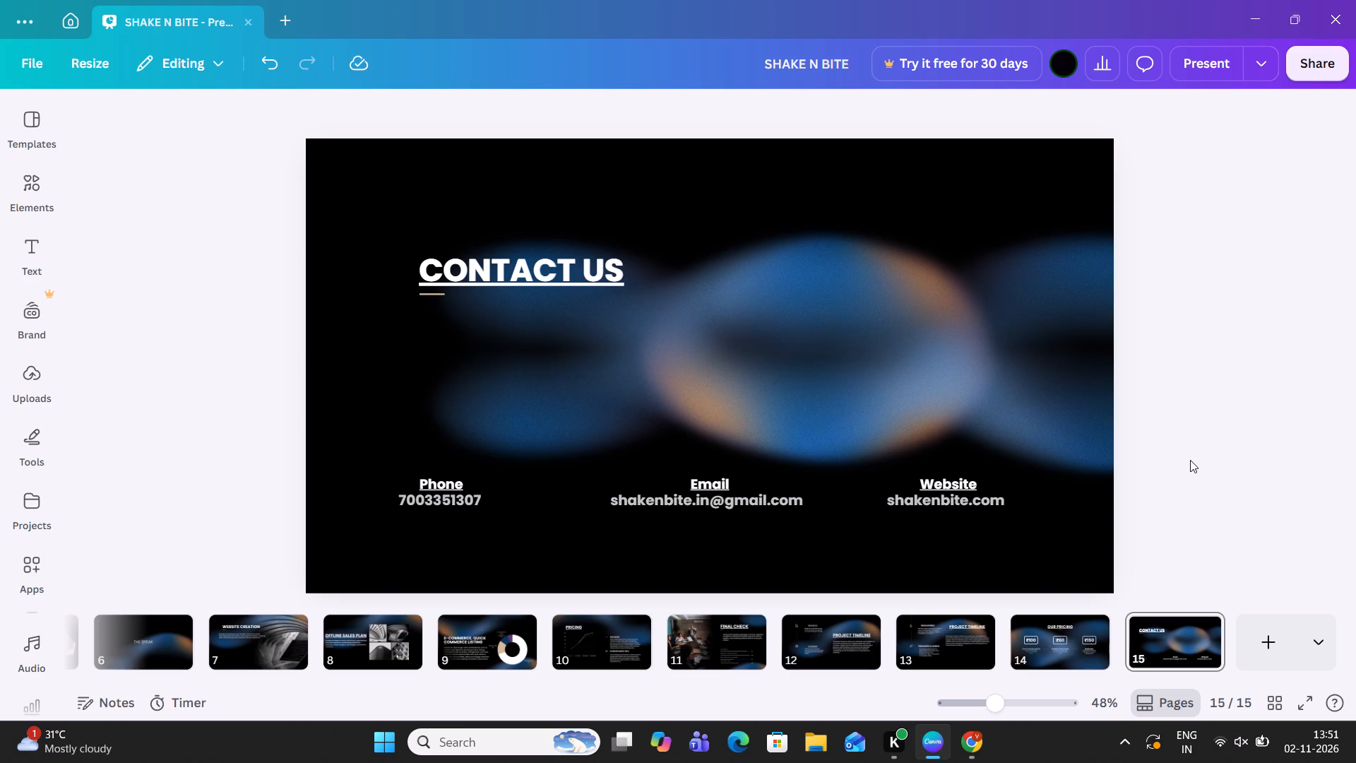
Duplicate the central gradient graphic, flip the copy horizontally and place it behind the title area, extending past the slide's left edge.
left_click(603, 371)
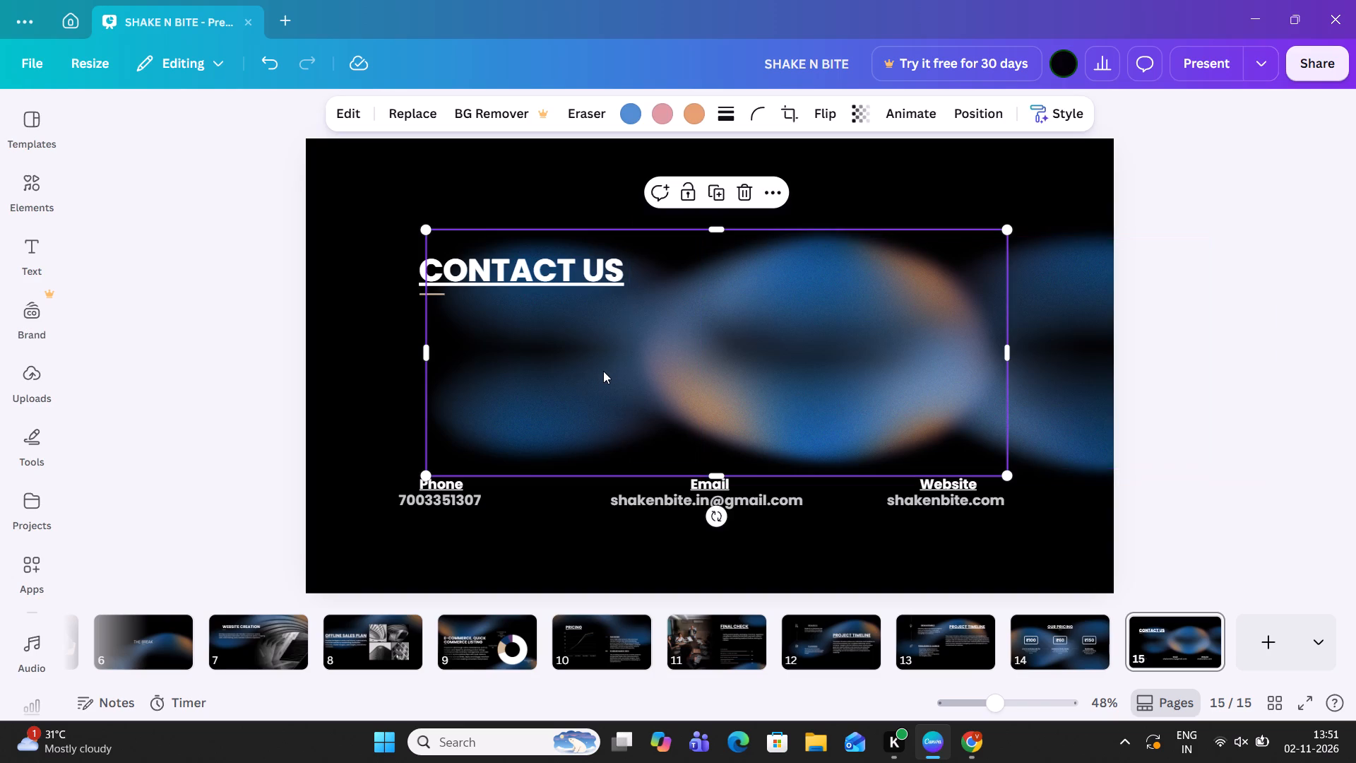
left_click(709, 193)
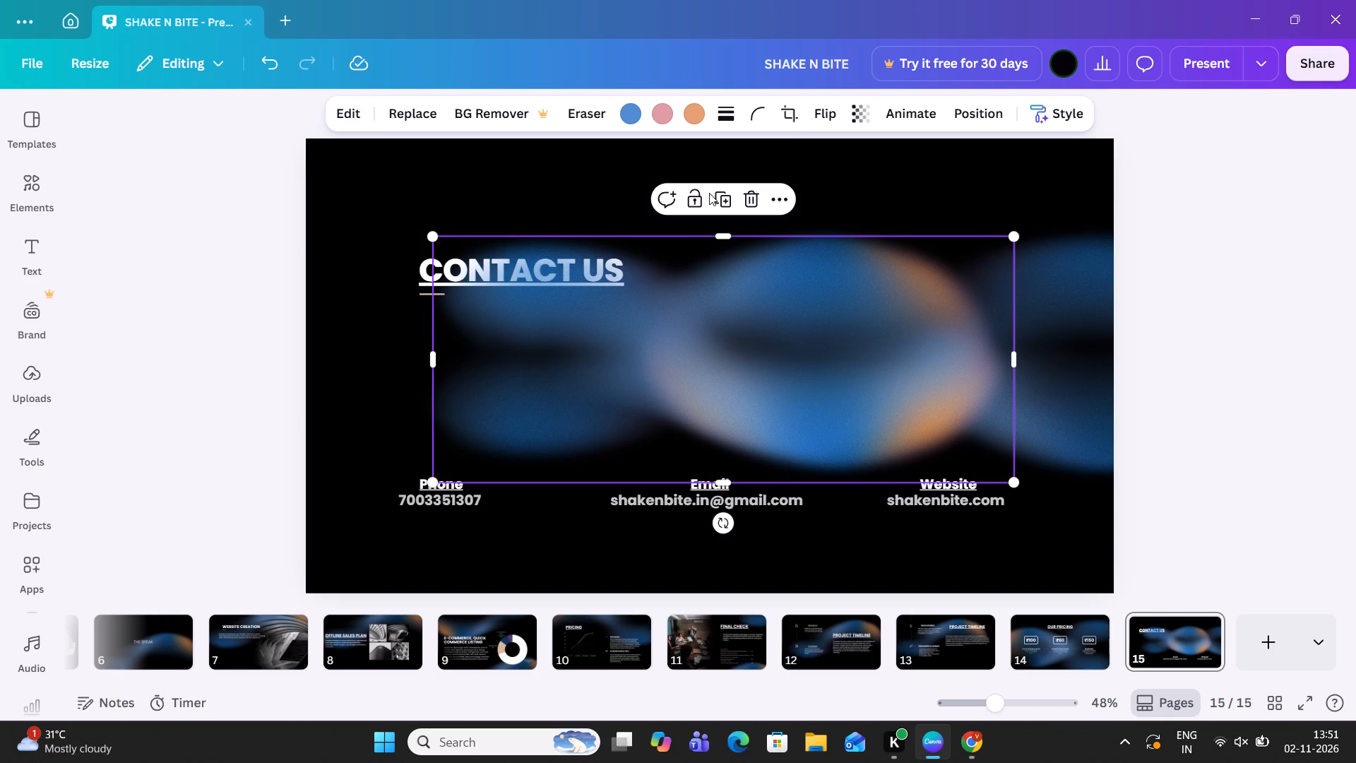
left_click(811, 105)
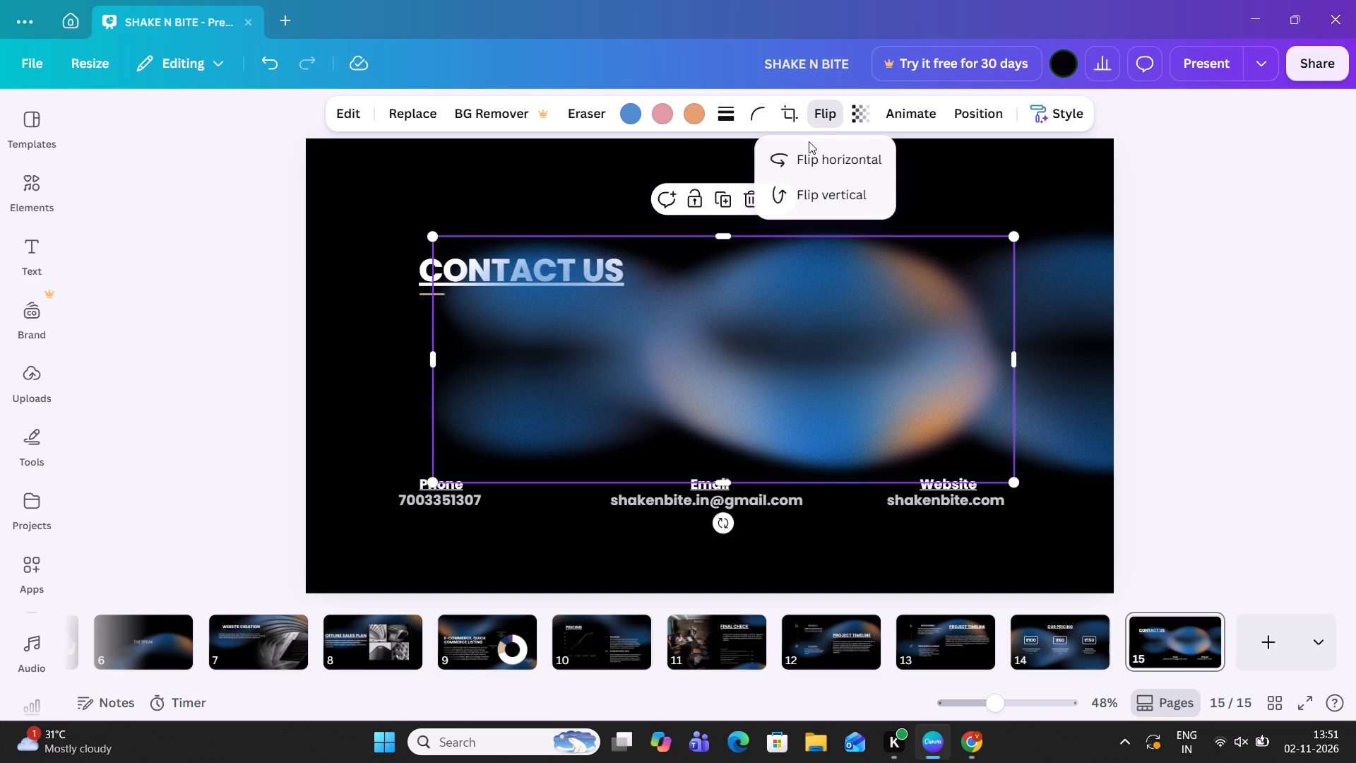
left_click(809, 150)
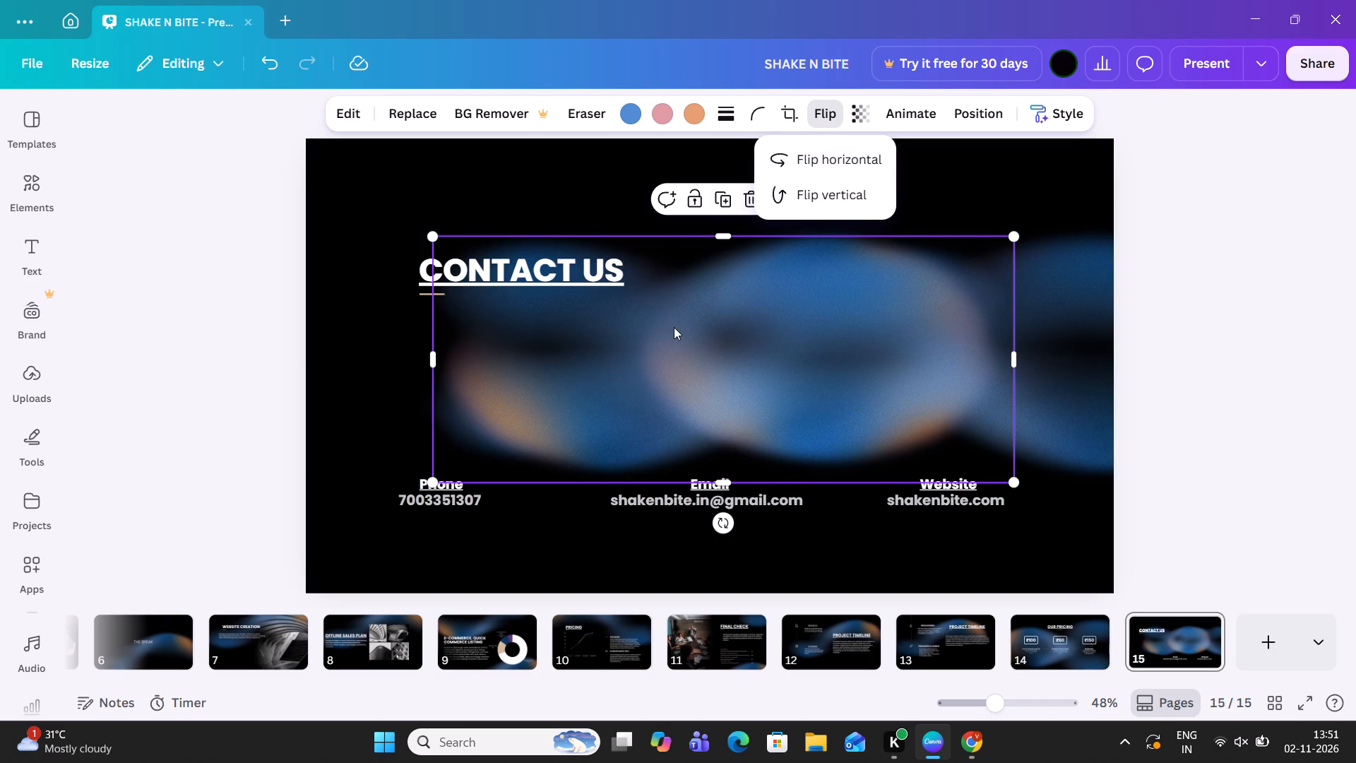
left_click_drag(674, 328, 465, 338)
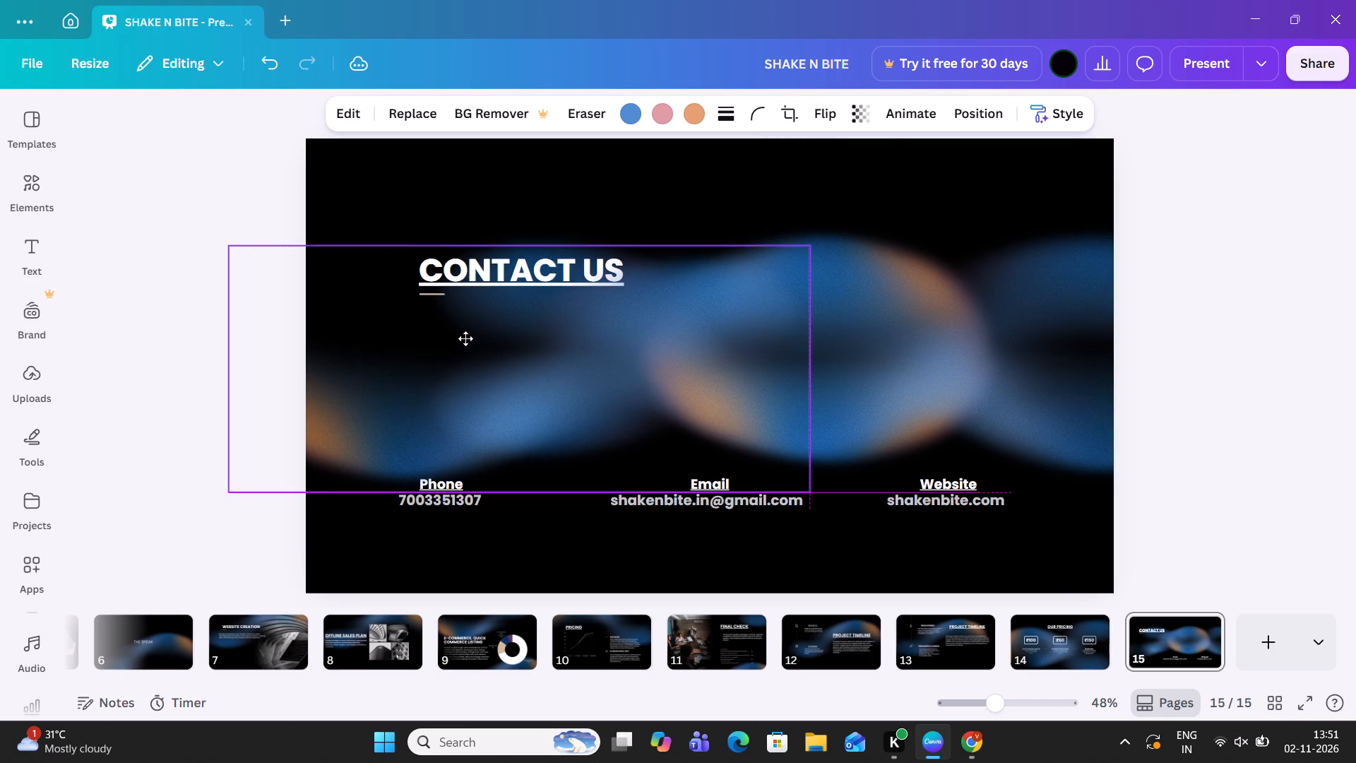
left_click_drag(465, 338, 482, 261)
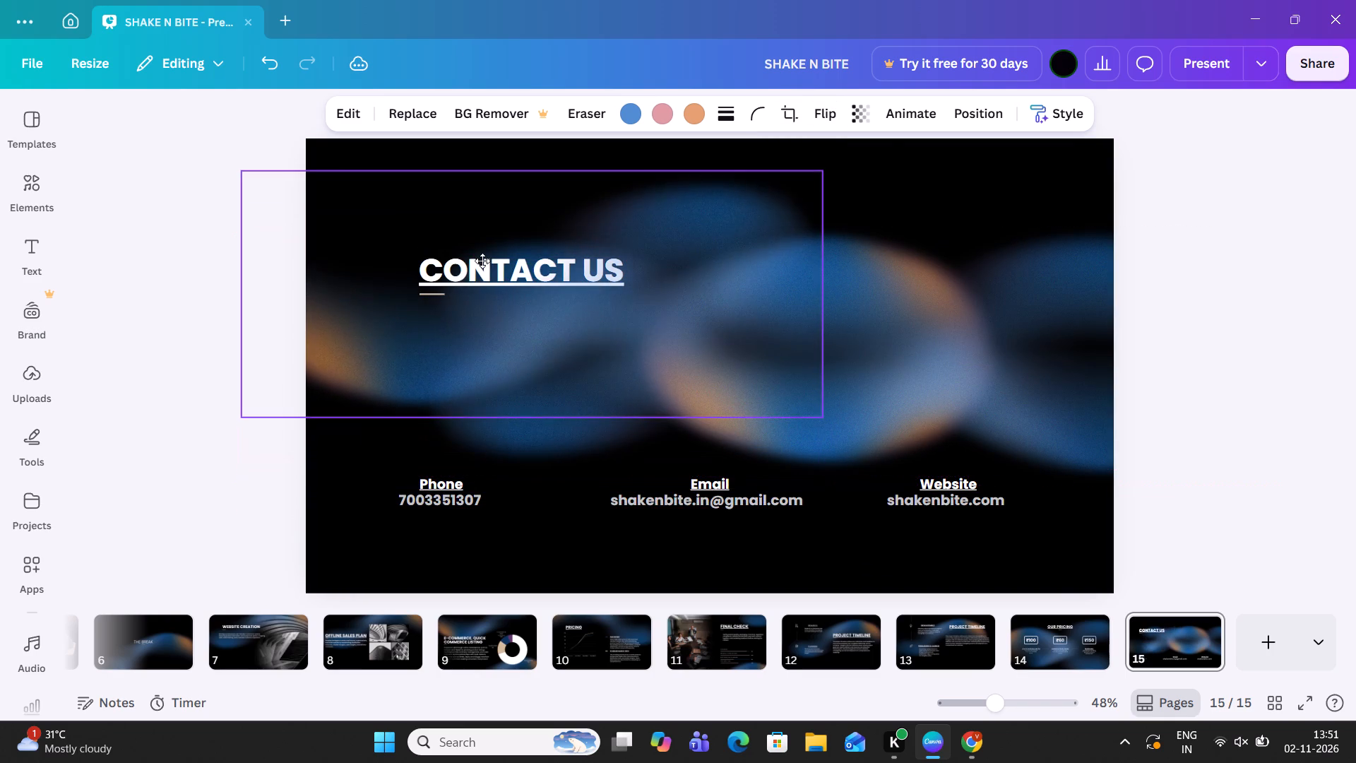
left_click_drag(482, 261, 312, 337)
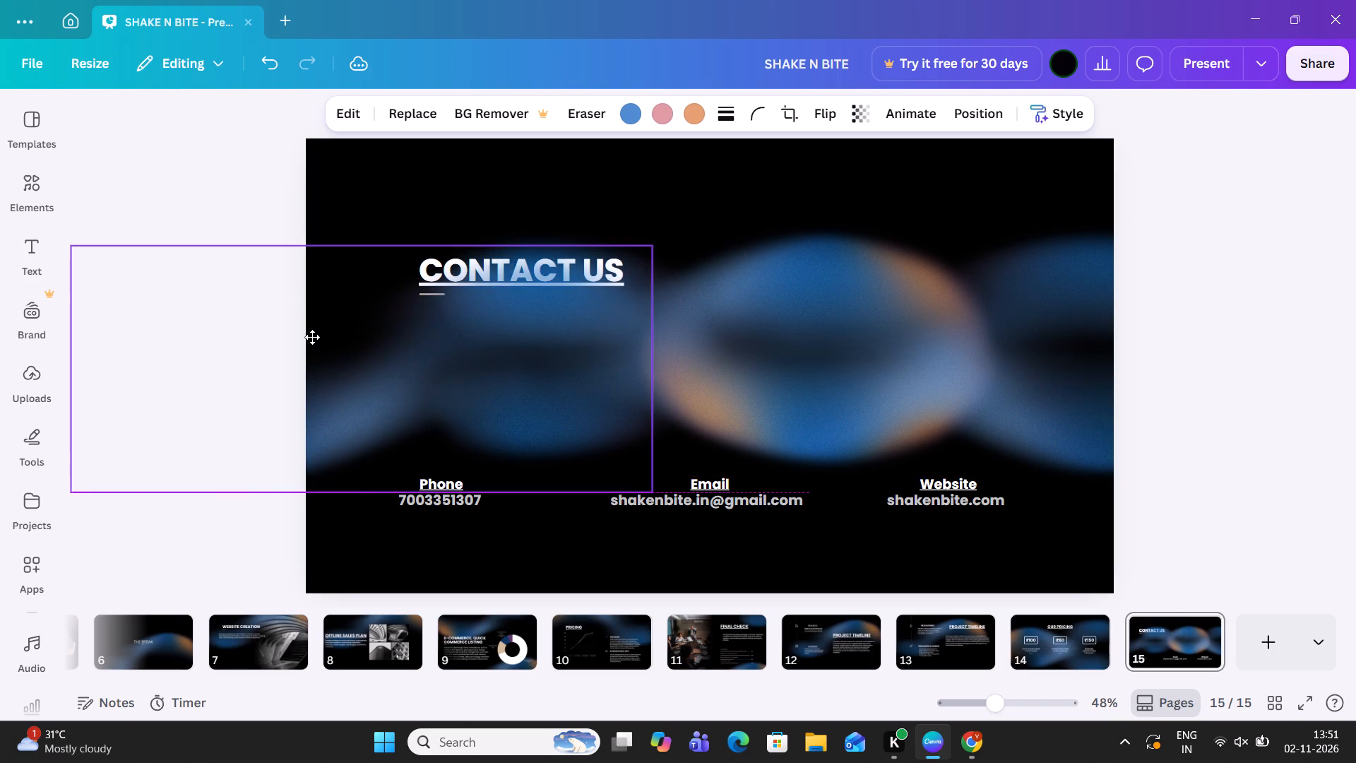
left_click_drag(312, 337, 309, 337)
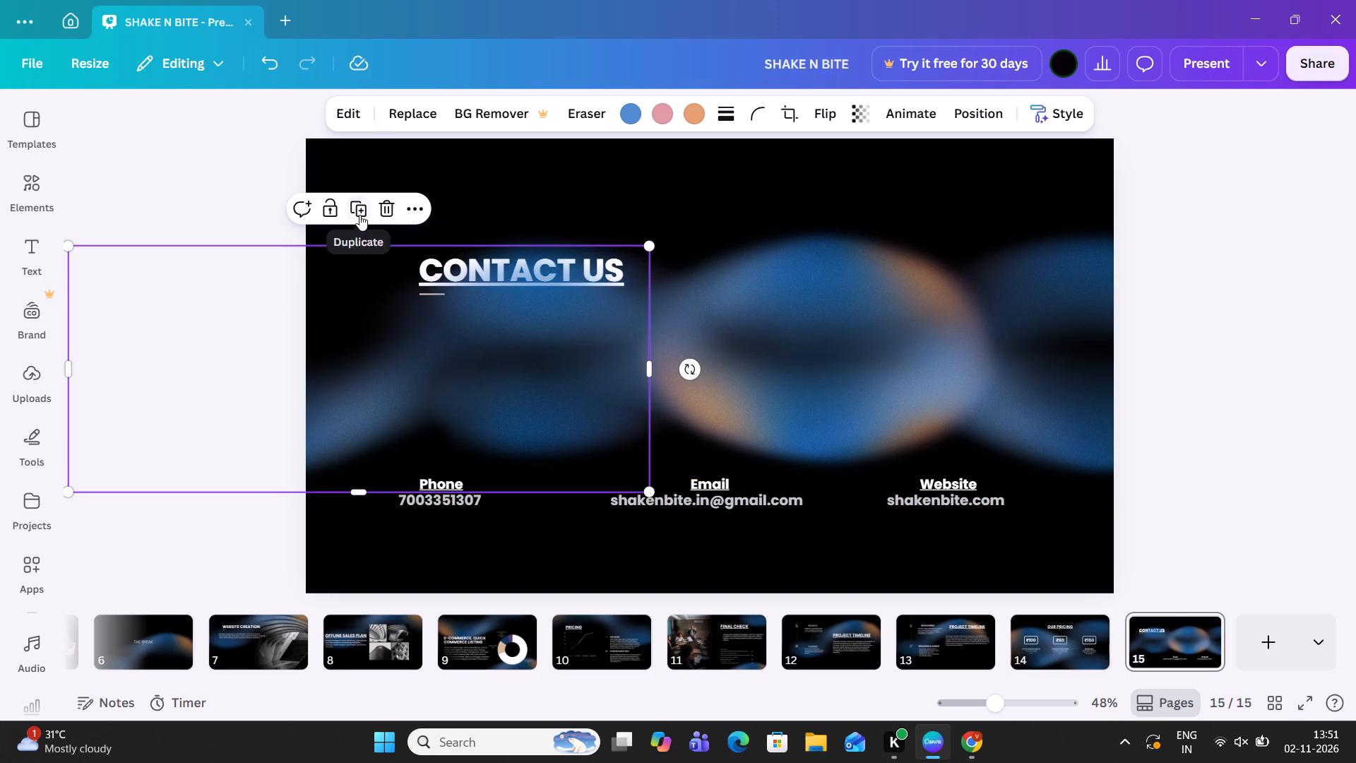
Duplicate the leftmost gradient copy, flip it horizontally and place it slightly higher and farther right, with its orange end meeting the ring.
left_click(359, 215)
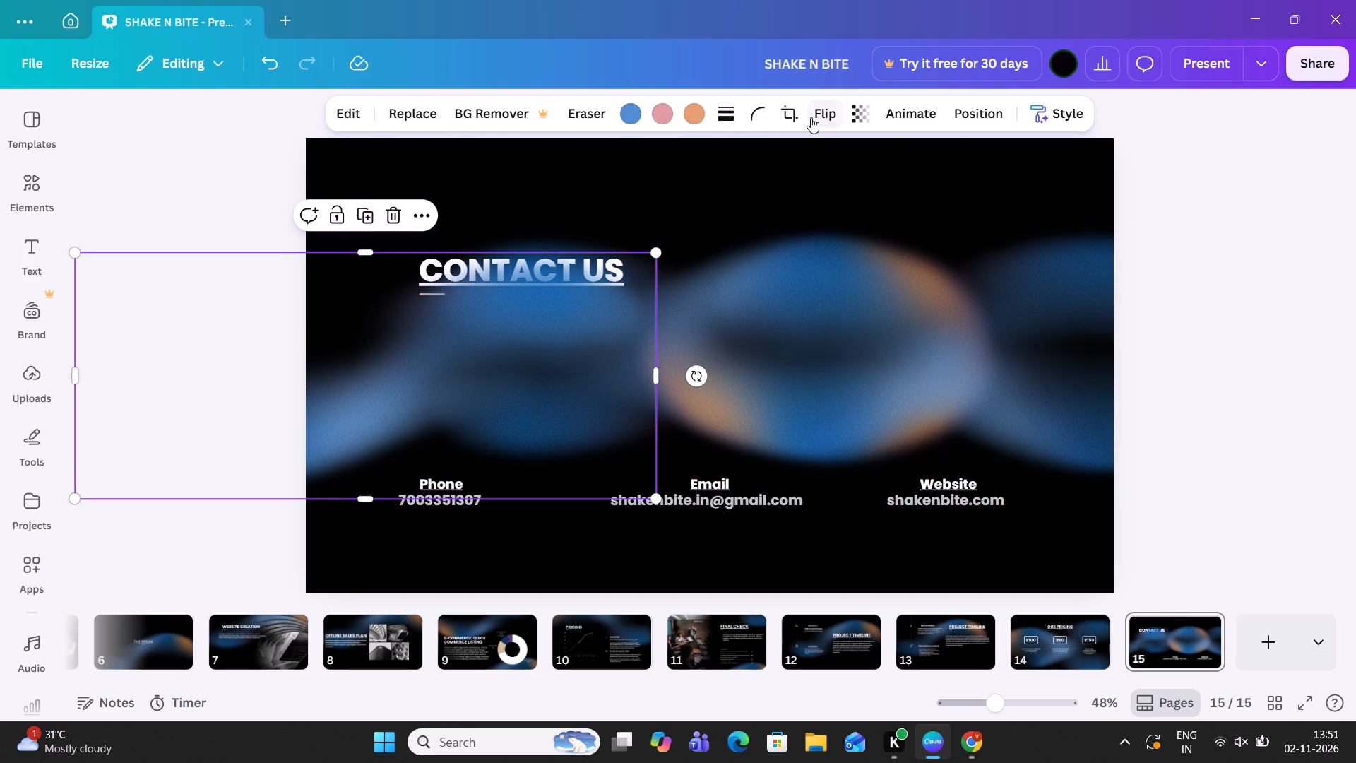
left_click(811, 117)
left_click(821, 160)
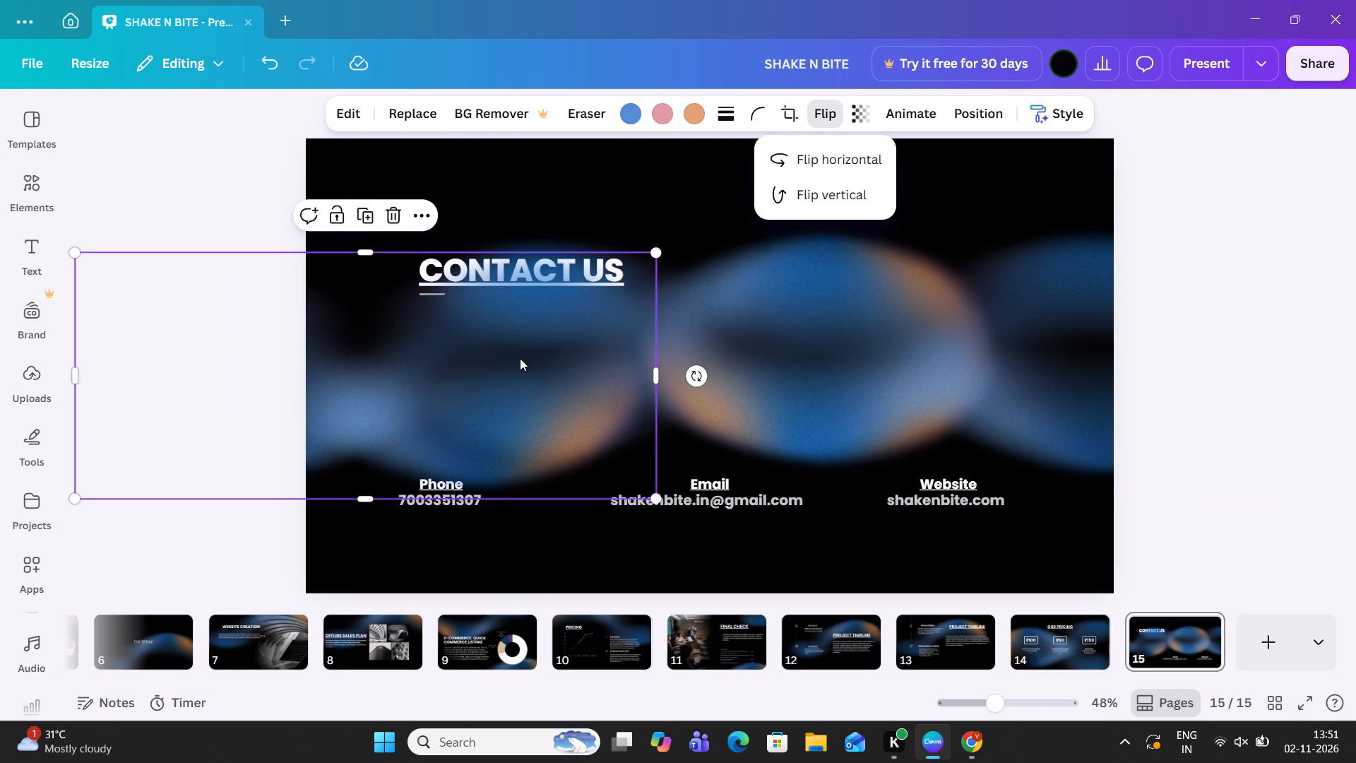
left_click_drag(511, 381, 566, 321)
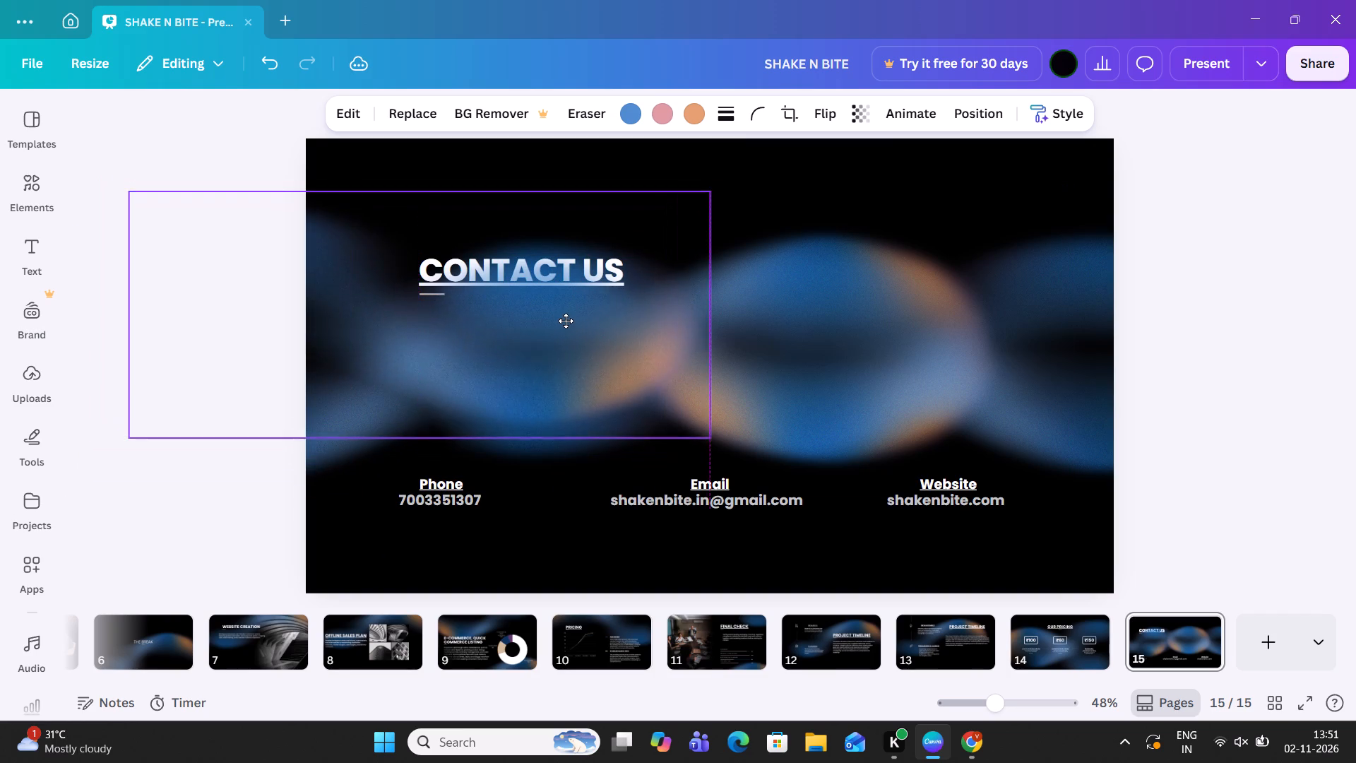
left_click_drag(566, 321, 576, 320)
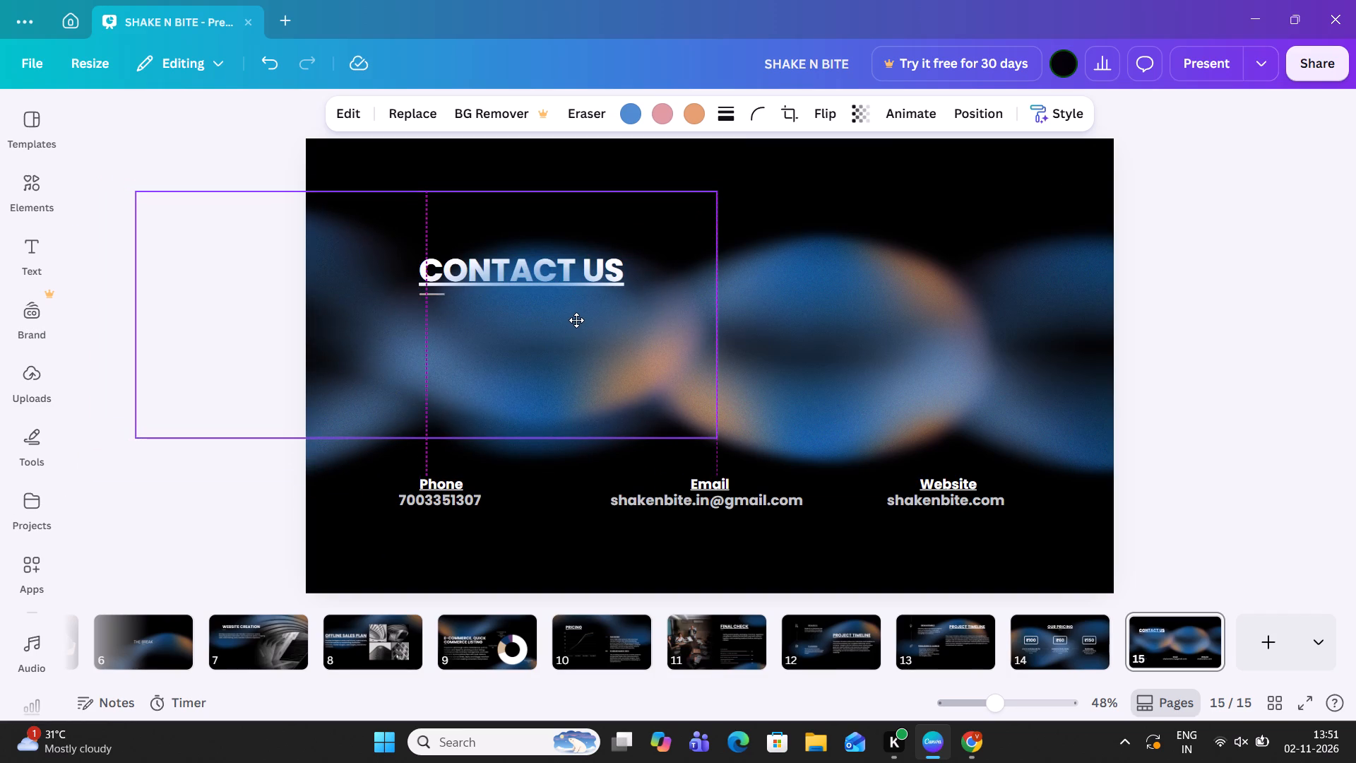
left_click_drag(576, 320, 571, 339)
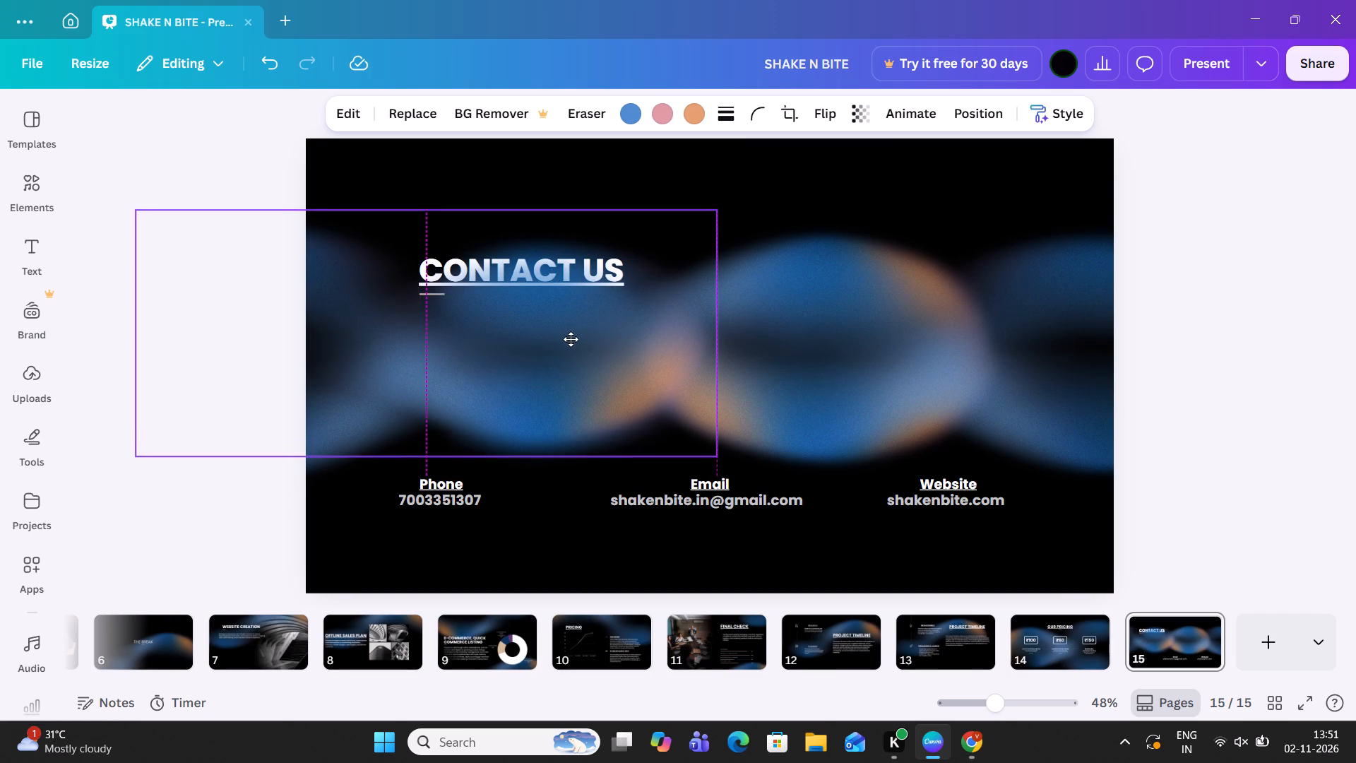
left_click_drag(571, 339, 571, 340)
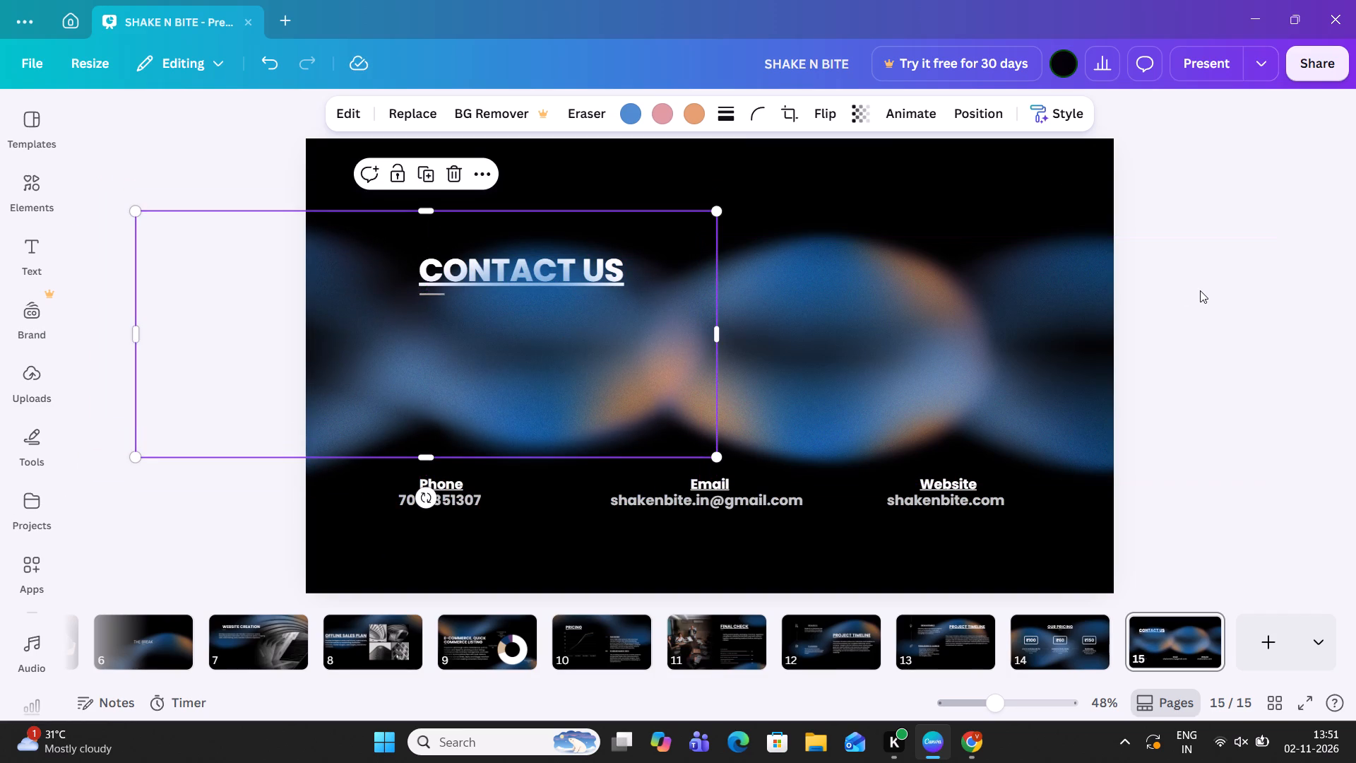
left_click(1200, 290)
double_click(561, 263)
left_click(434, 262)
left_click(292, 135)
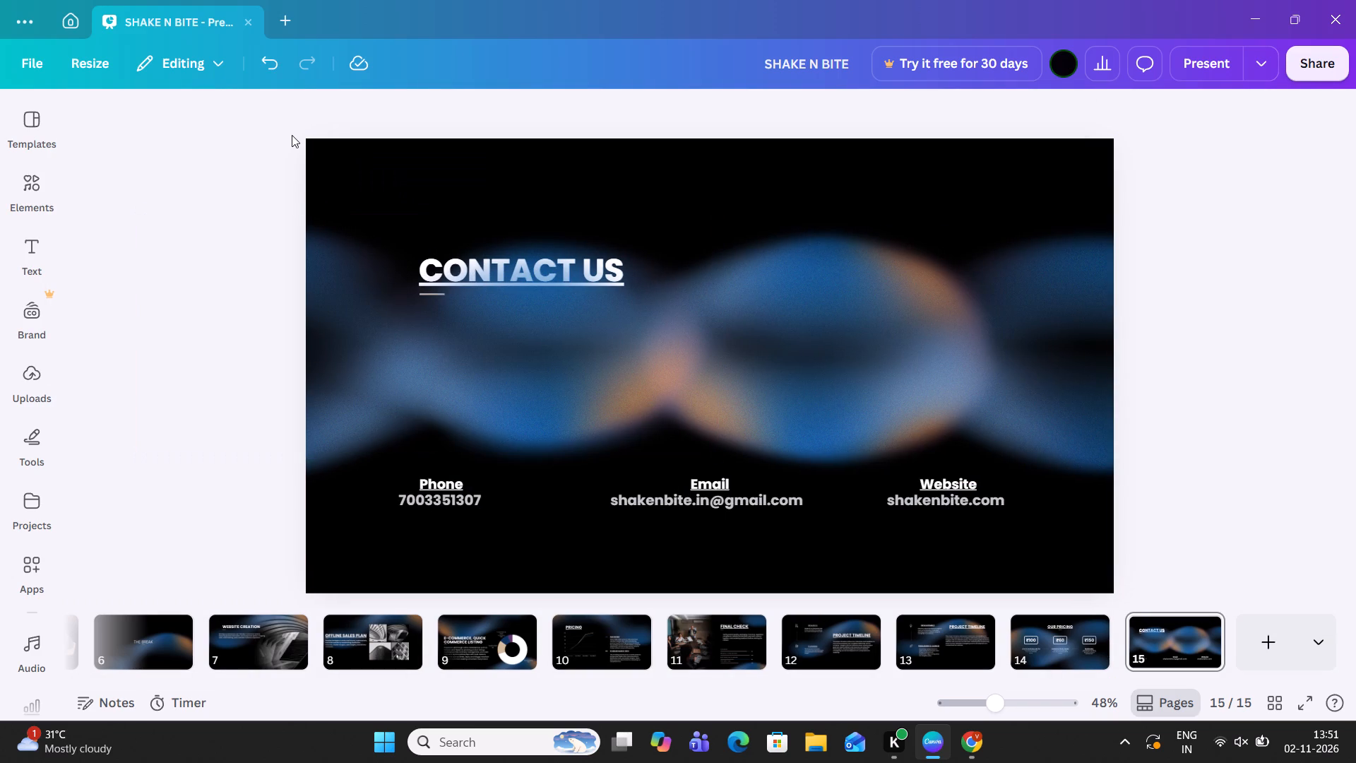
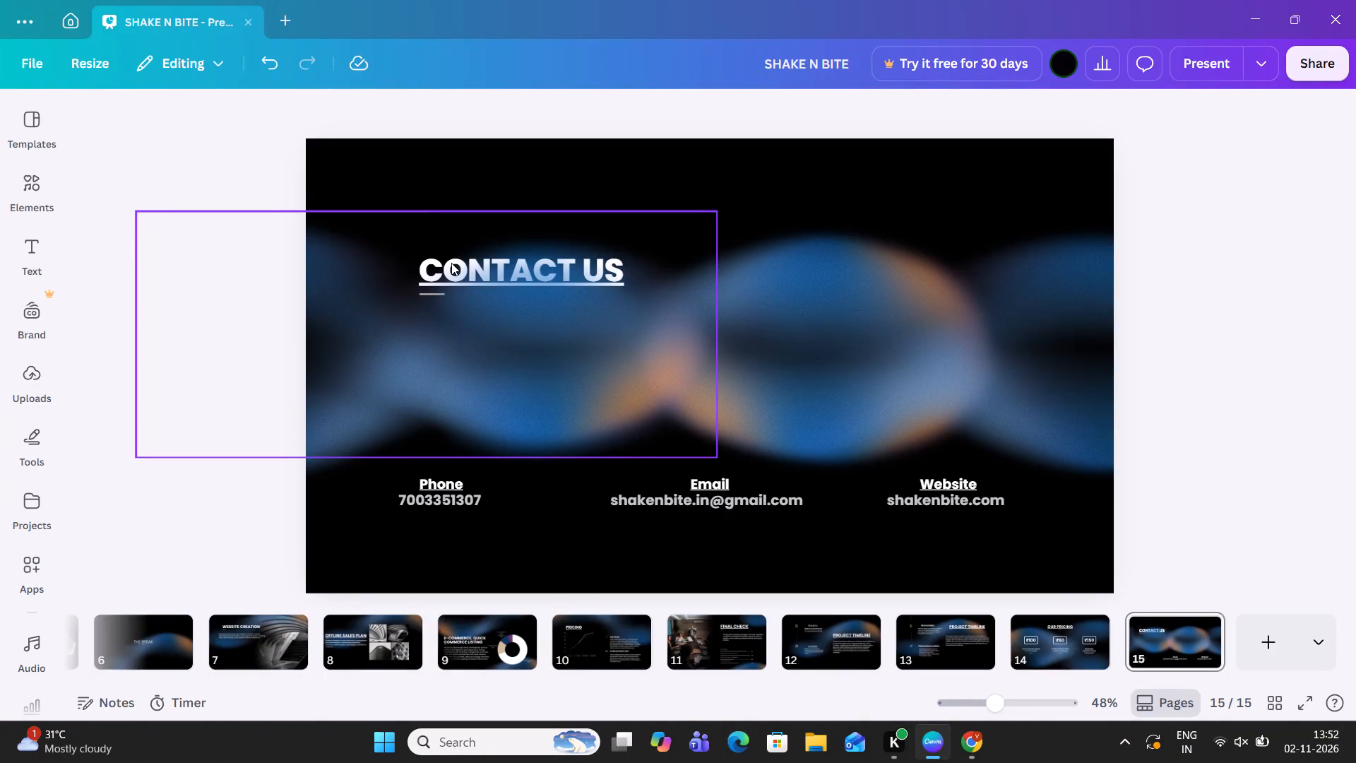
Shift the two left gradient graphics down off the title and move both CONTACT US copies up above the graphics, stacked on each other.
left_click(174, 119)
left_click(617, 261)
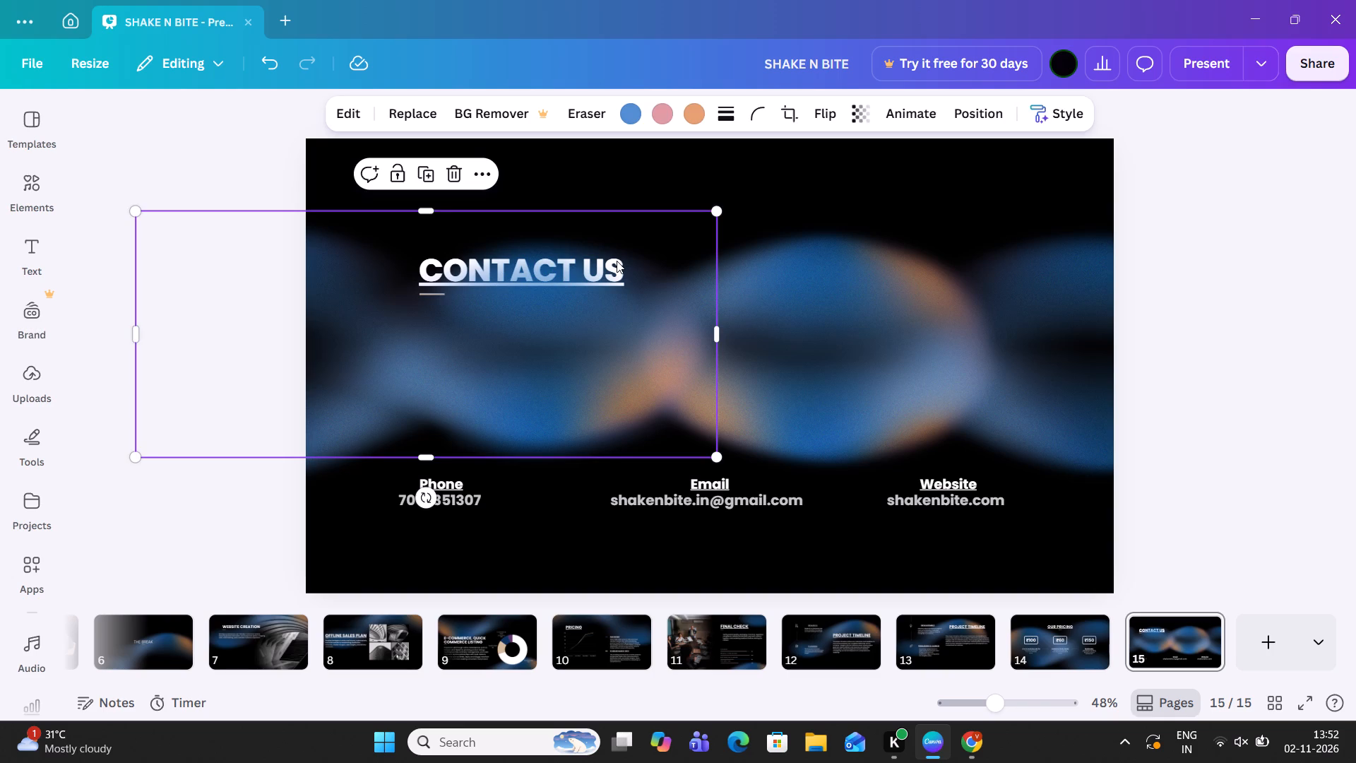
left_click_drag(593, 256, 598, 322)
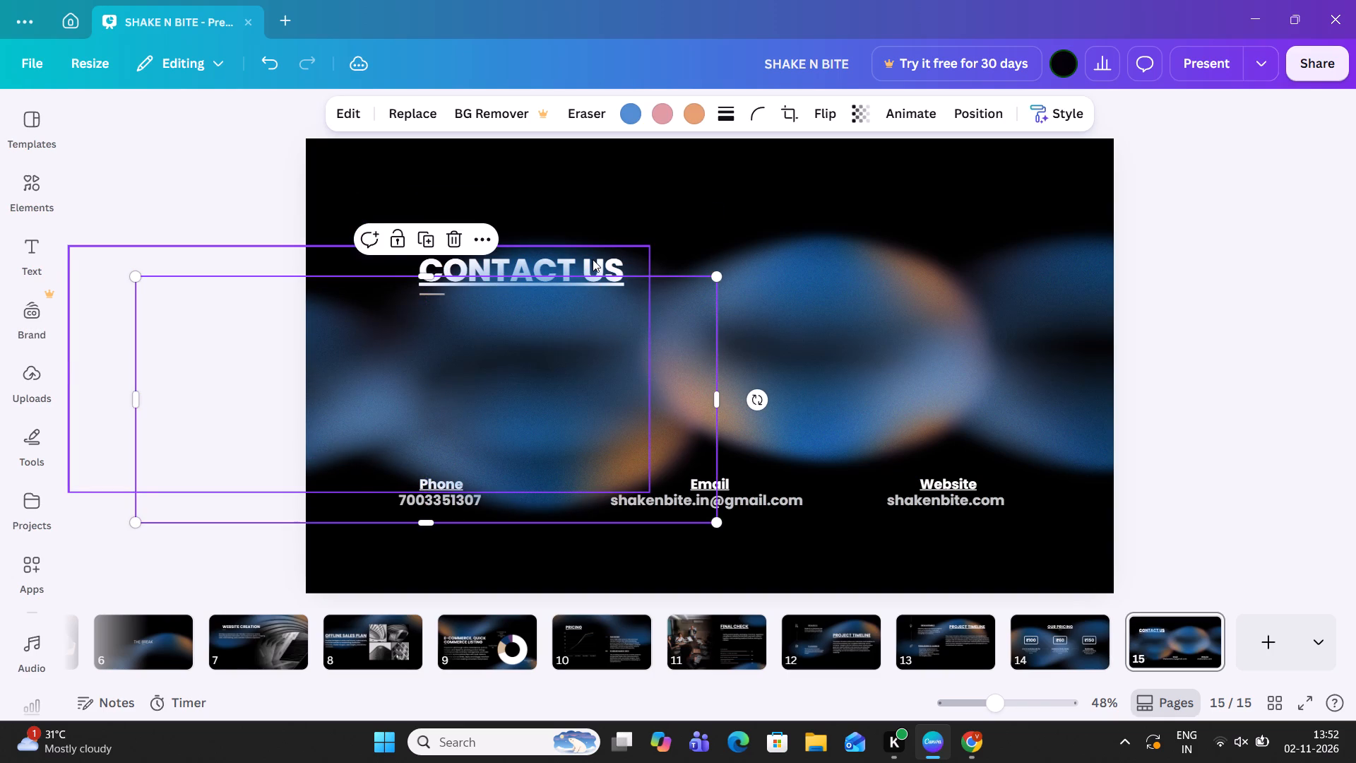
left_click_drag(593, 259, 593, 288)
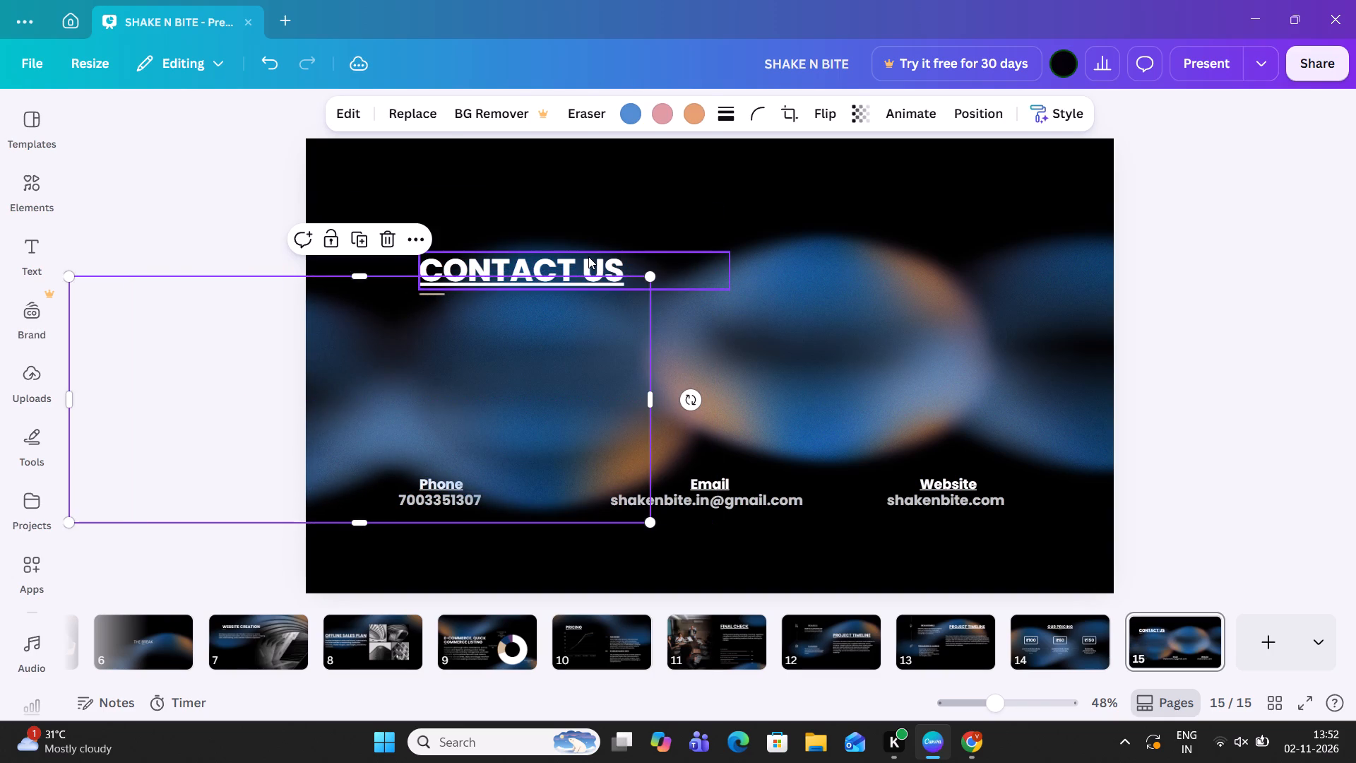
left_click(588, 256)
left_click_drag(588, 256, 583, 180)
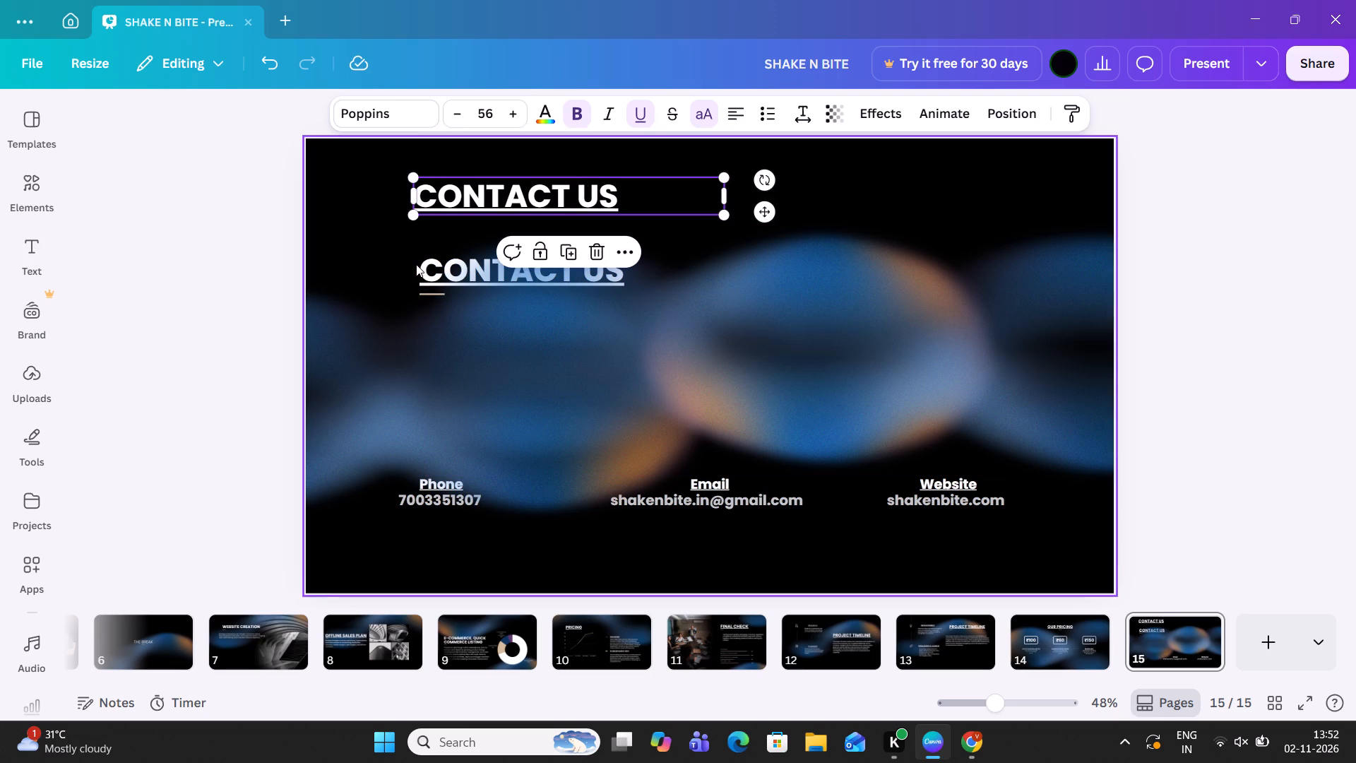
left_click(422, 266)
left_click_drag(422, 266, 417, 237)
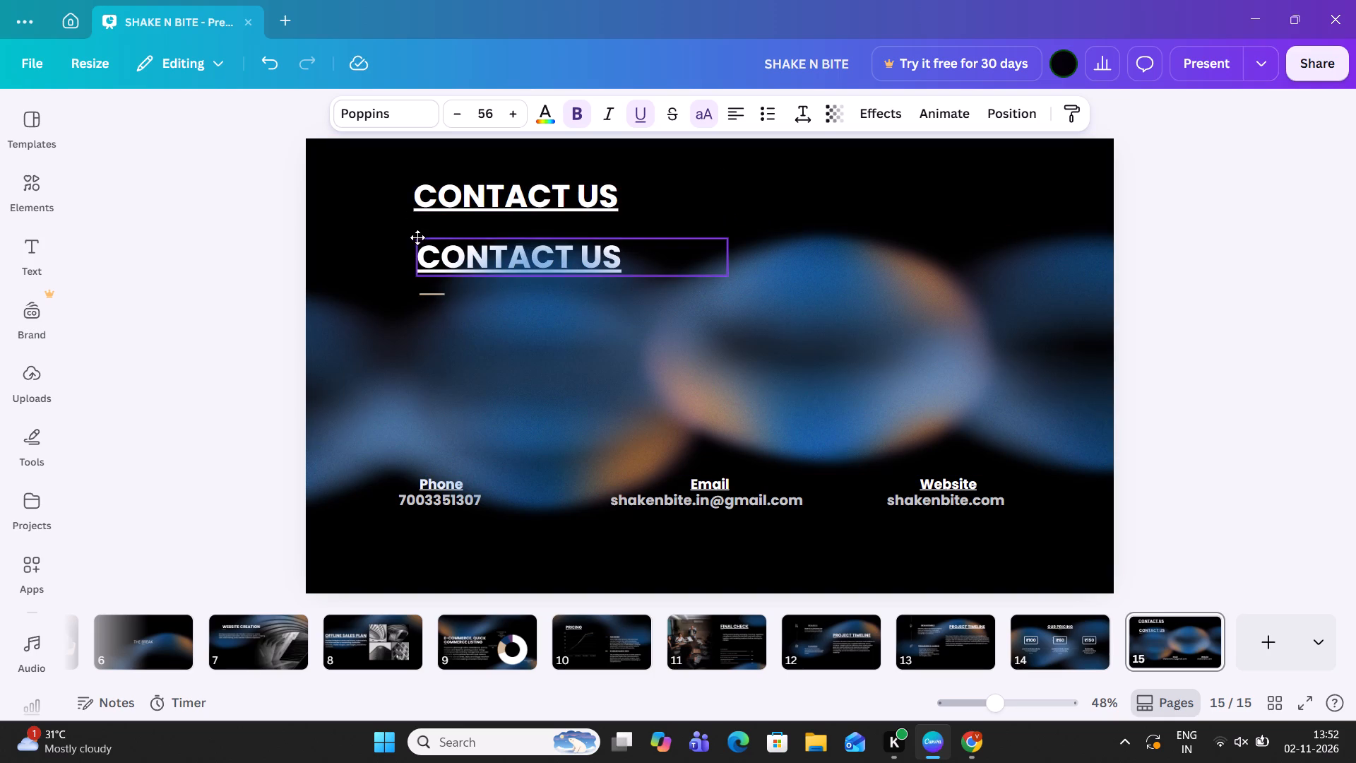
left_click_drag(417, 237, 418, 189)
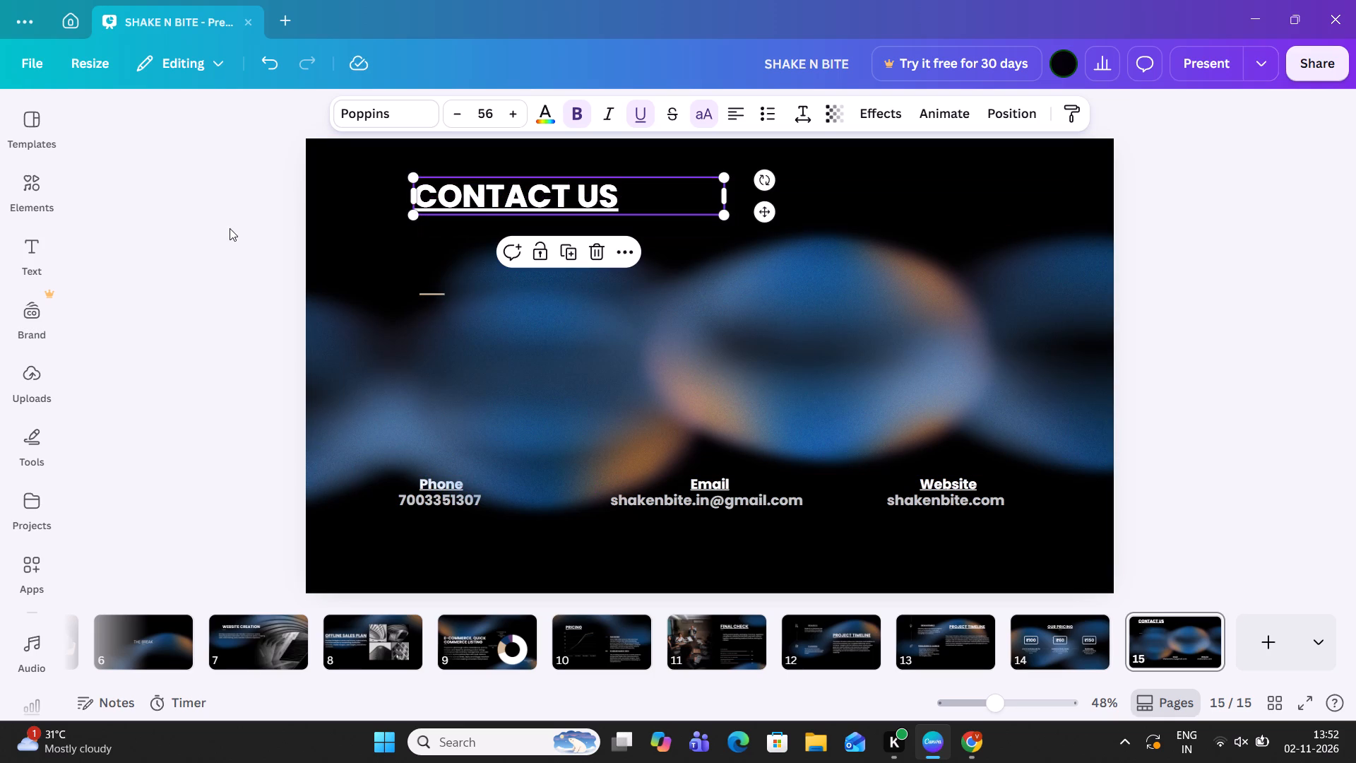
left_click(230, 228)
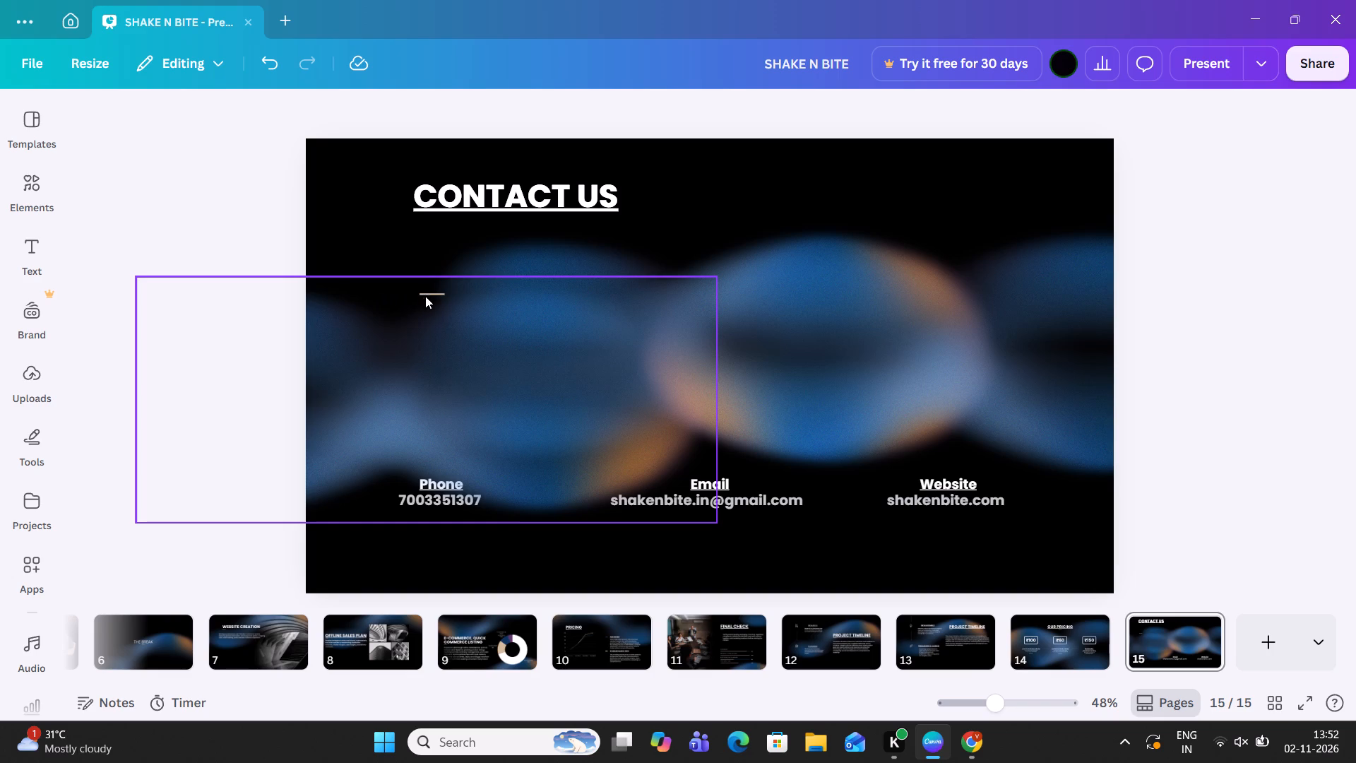
Lower the two left gradient graphics clear of the short accent line and move the line up directly beneath the CONTACT US title.
left_click_drag(528, 328, 528, 342)
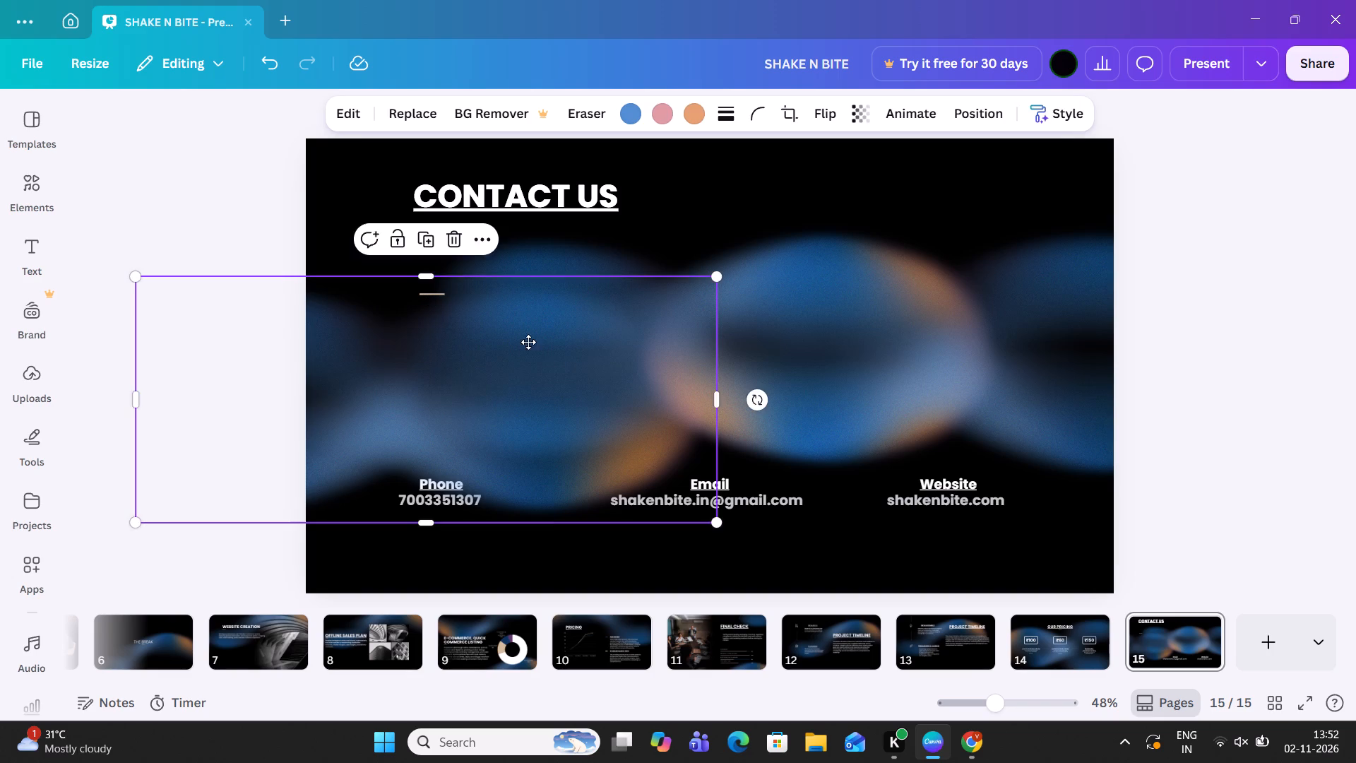
left_click_drag(528, 342, 528, 369)
left_click(293, 256)
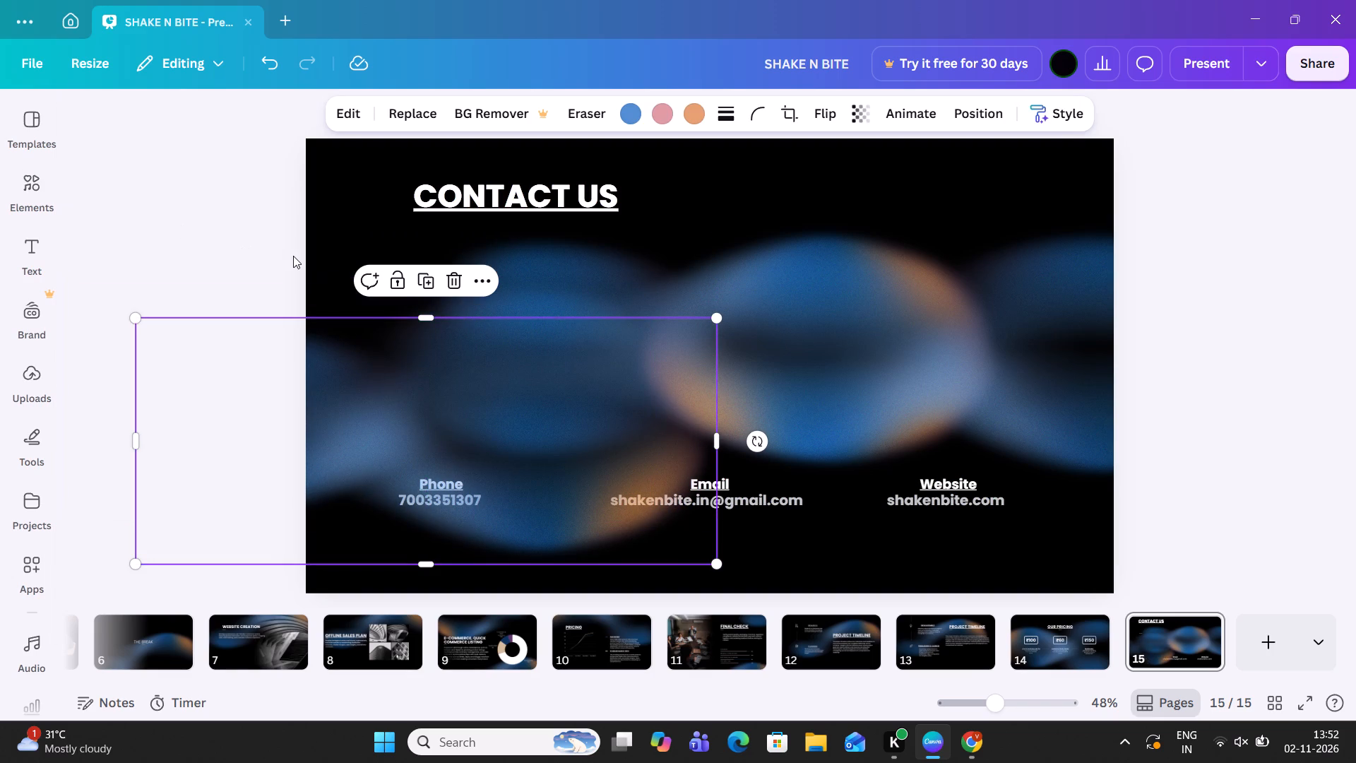
left_click_drag(441, 300, 449, 330)
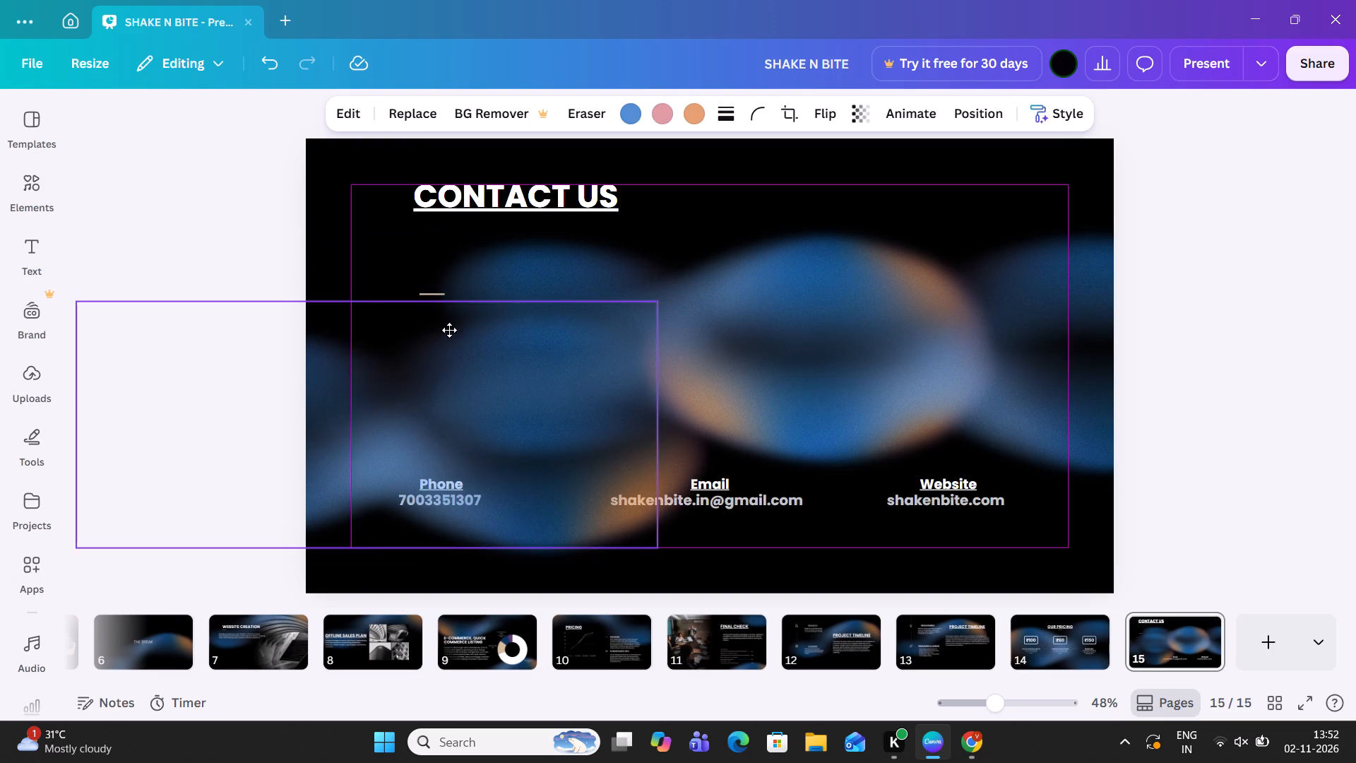
left_click_drag(449, 330, 449, 331)
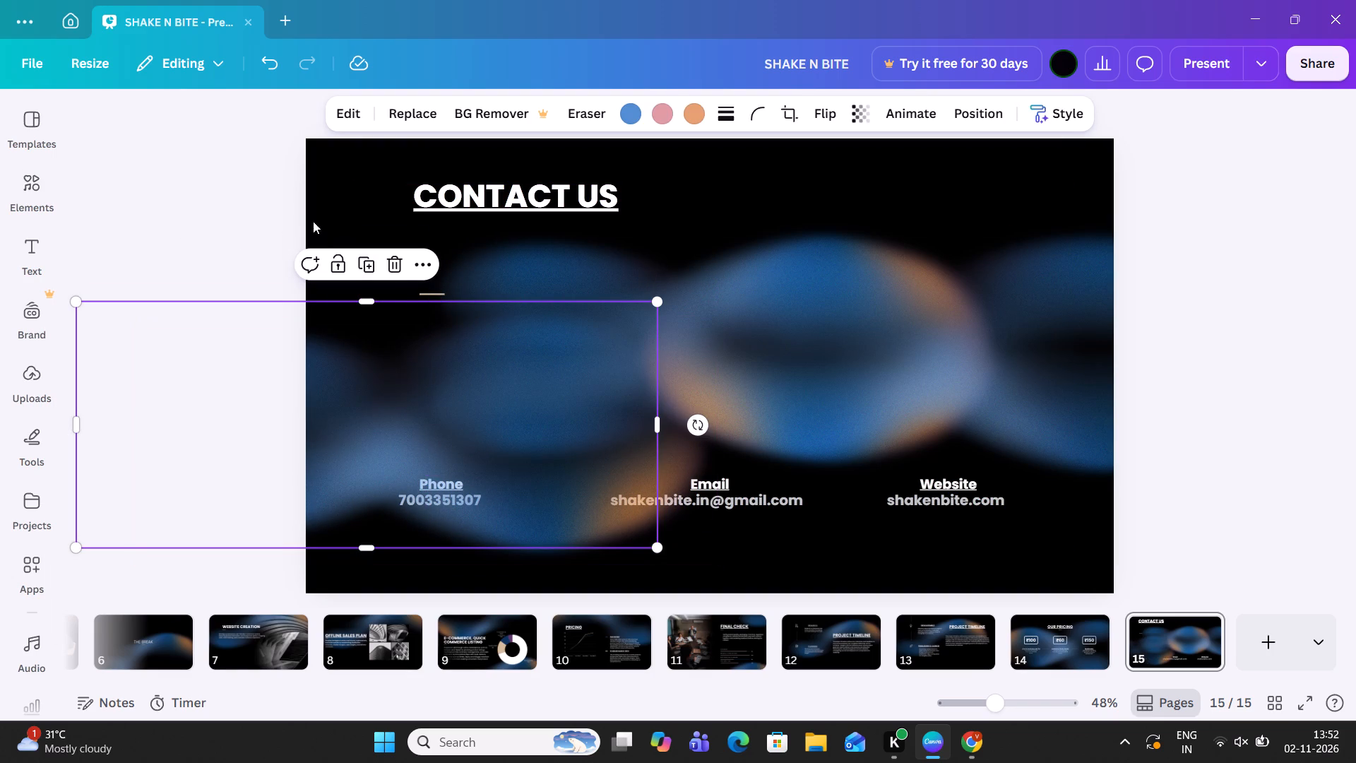
left_click(275, 215)
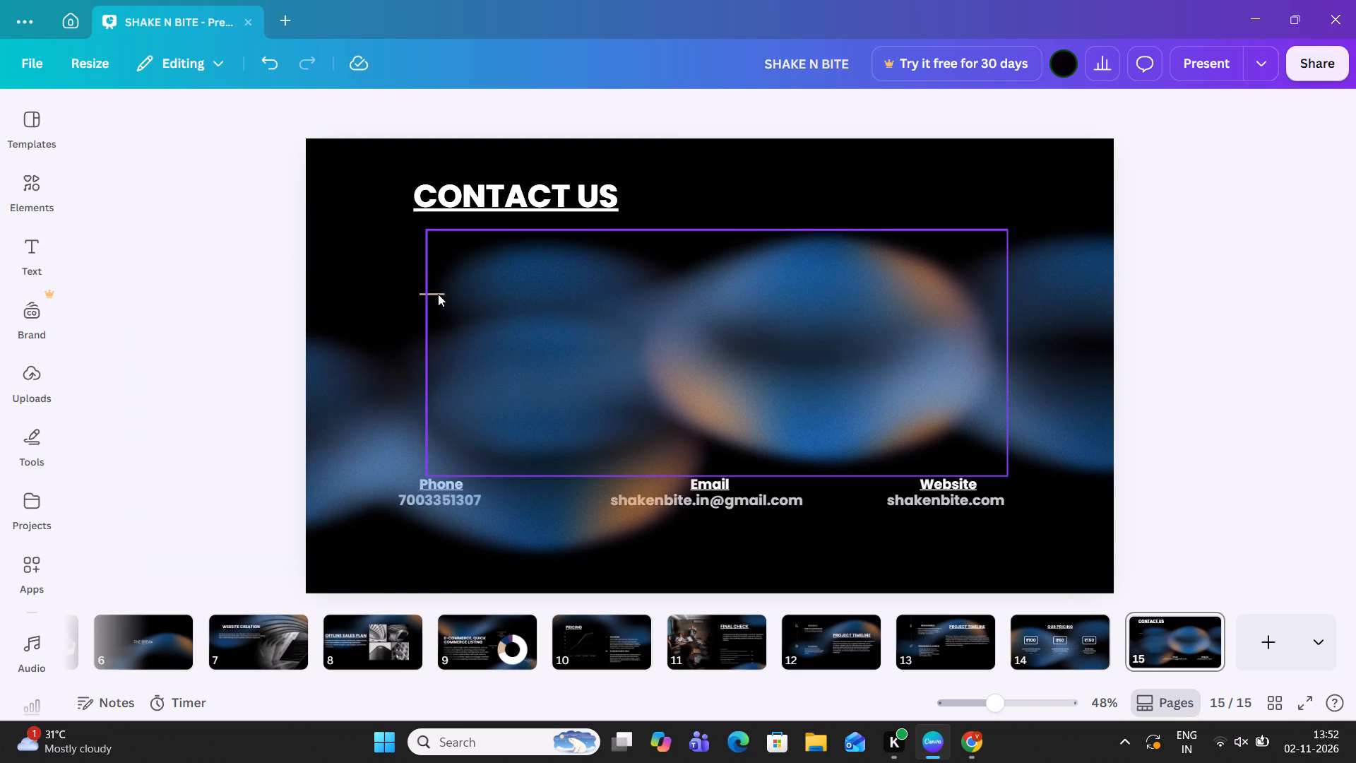
left_click(422, 293)
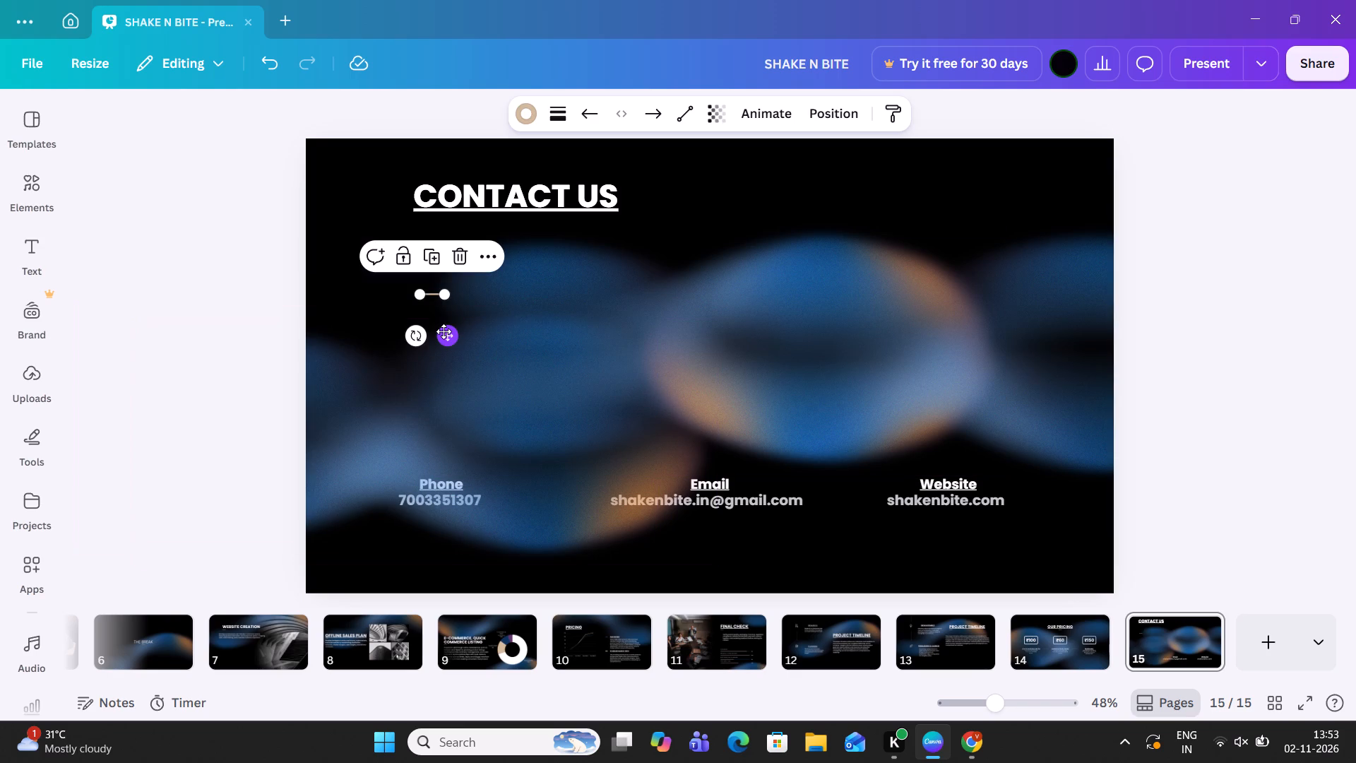
left_click_drag(444, 331, 435, 261)
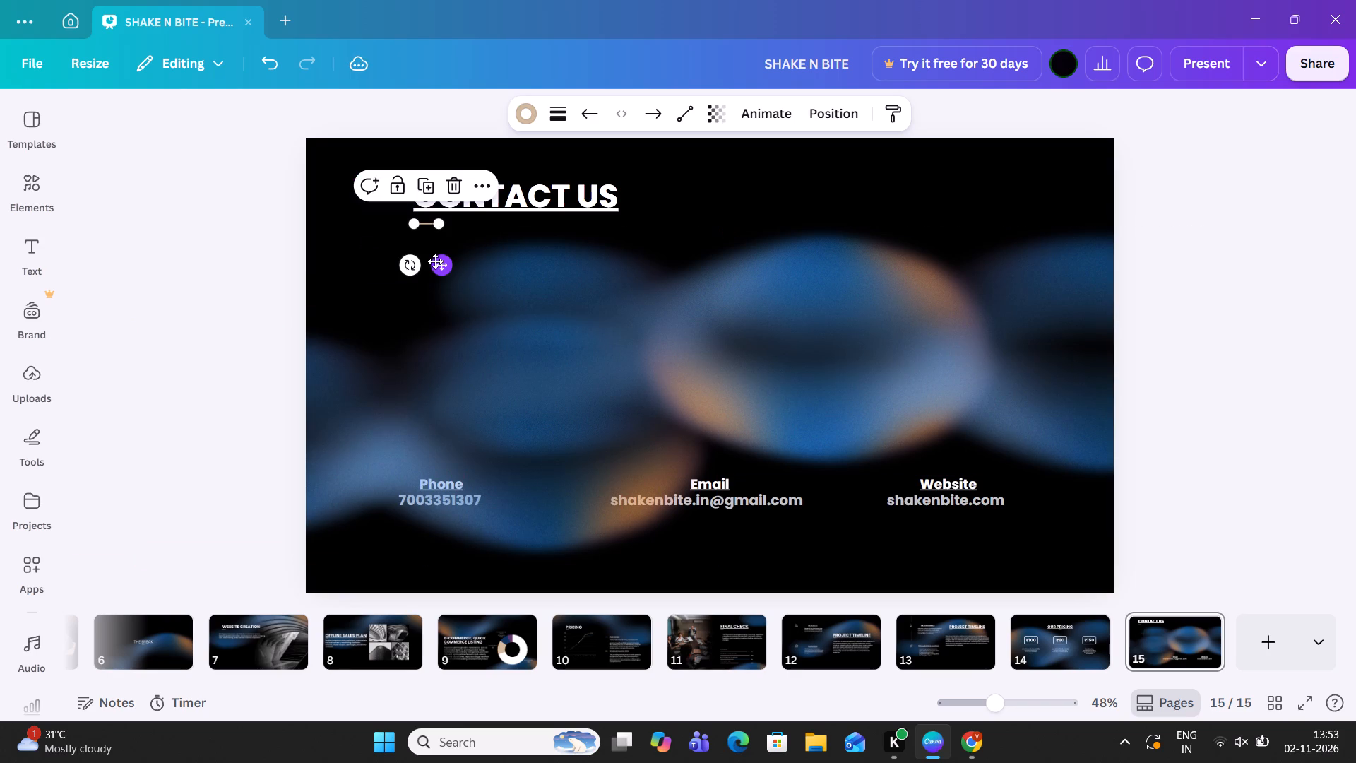
Move both left gradient graphics back up between the title and the contact details, forming a mirrored loop level with the ring.
left_click_drag(511, 502, 496, 441)
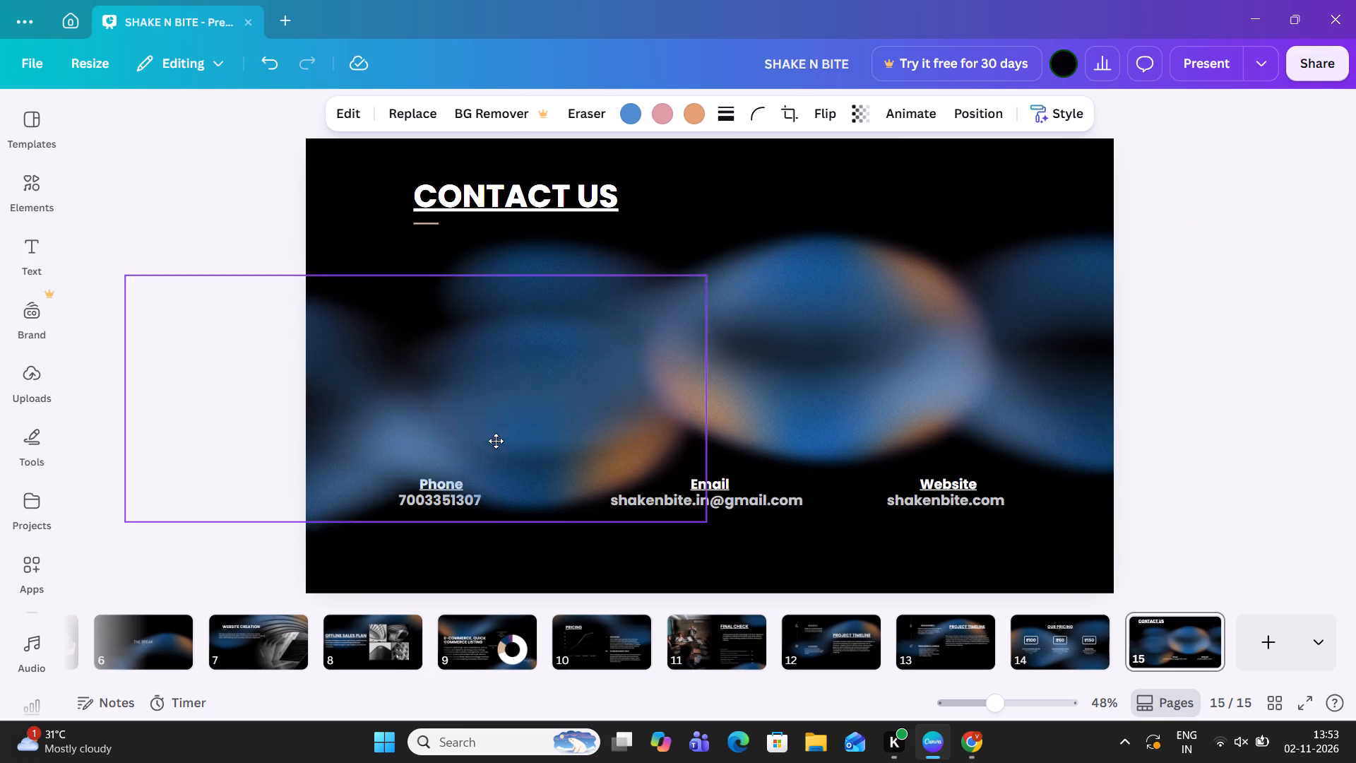
left_click_drag(496, 441, 484, 396)
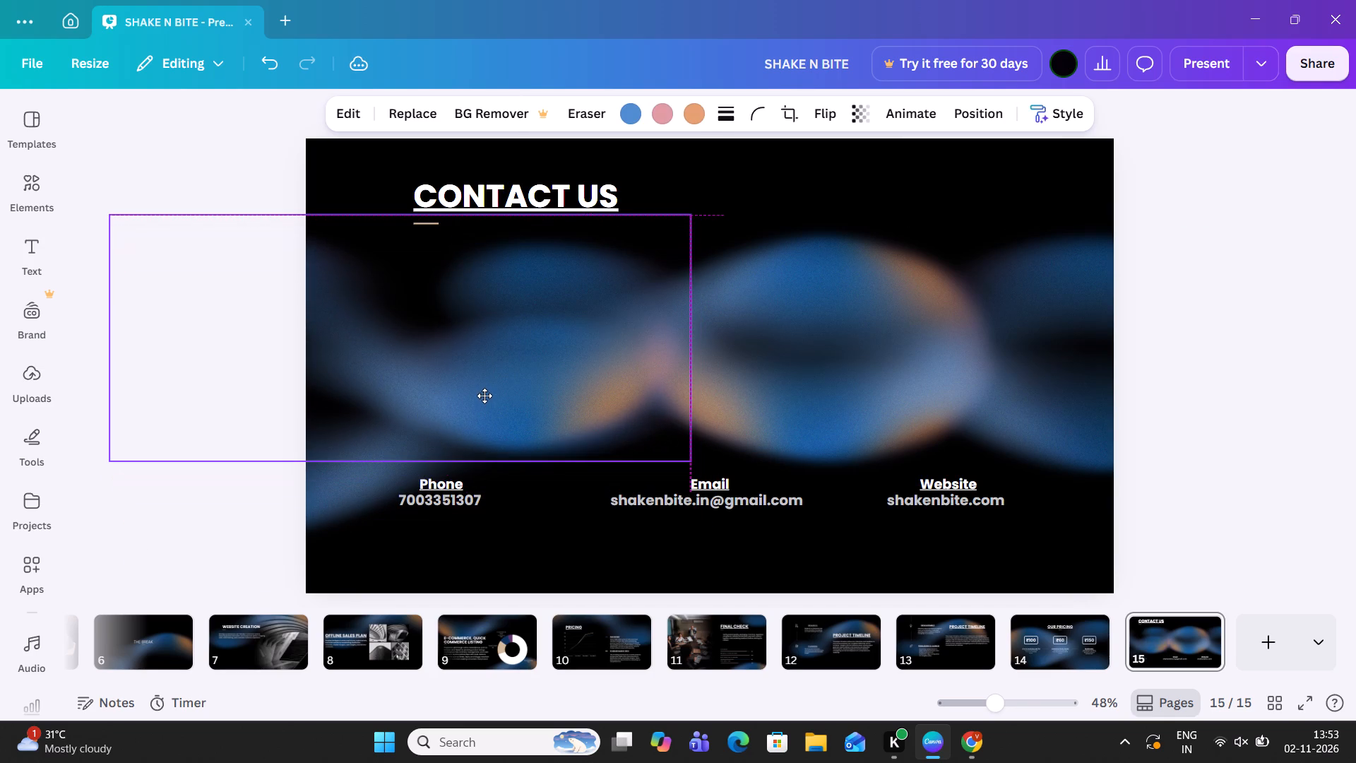
left_click_drag(484, 396, 482, 391)
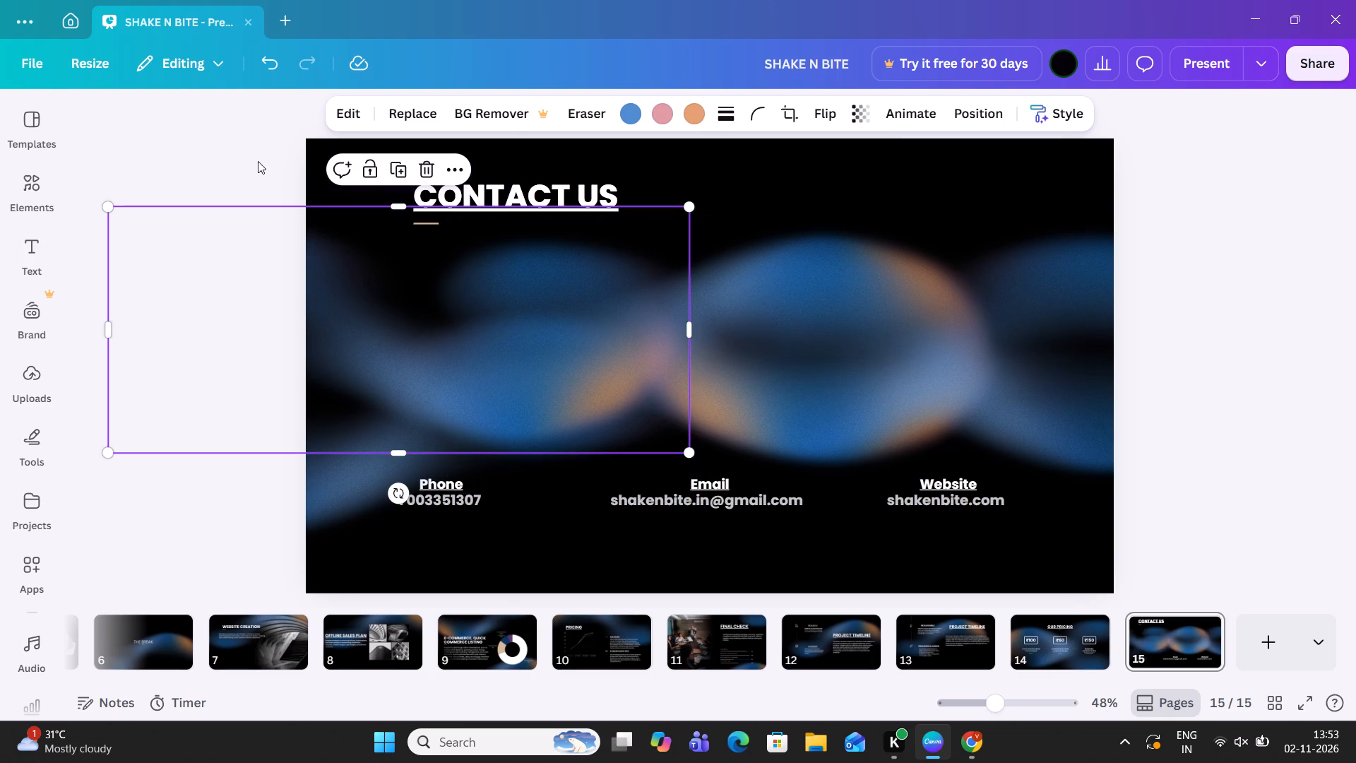
left_click(258, 161)
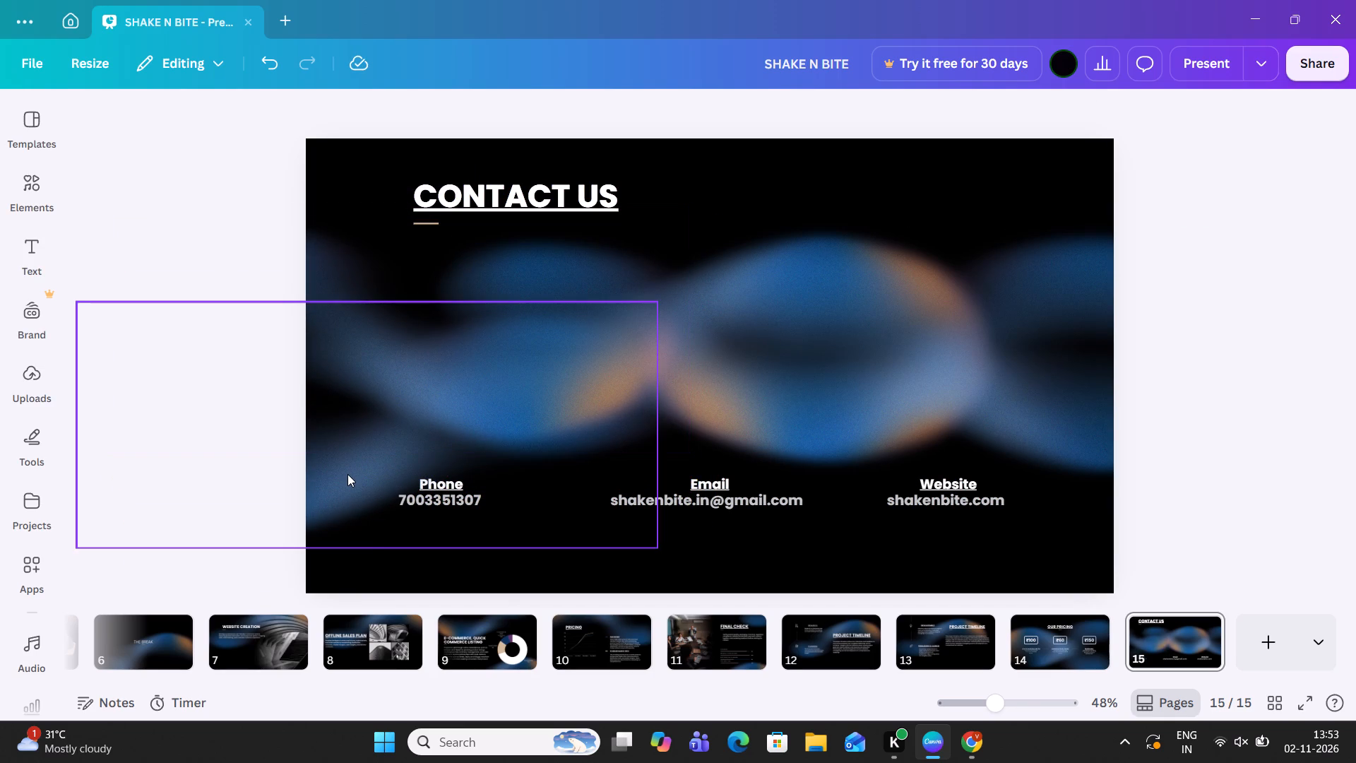
left_click(347, 474)
left_click_drag(347, 474, 394, 386)
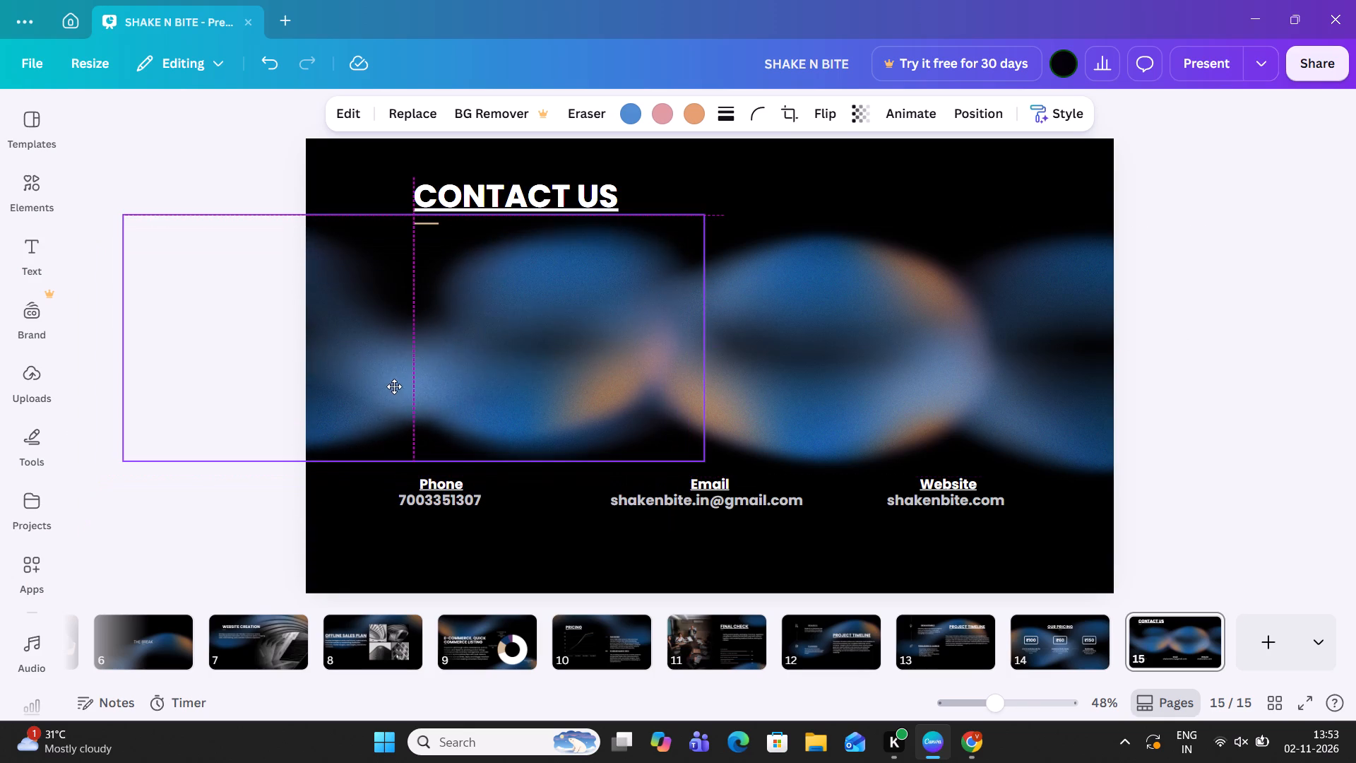
left_click_drag(394, 386, 395, 394)
left_click(509, 261)
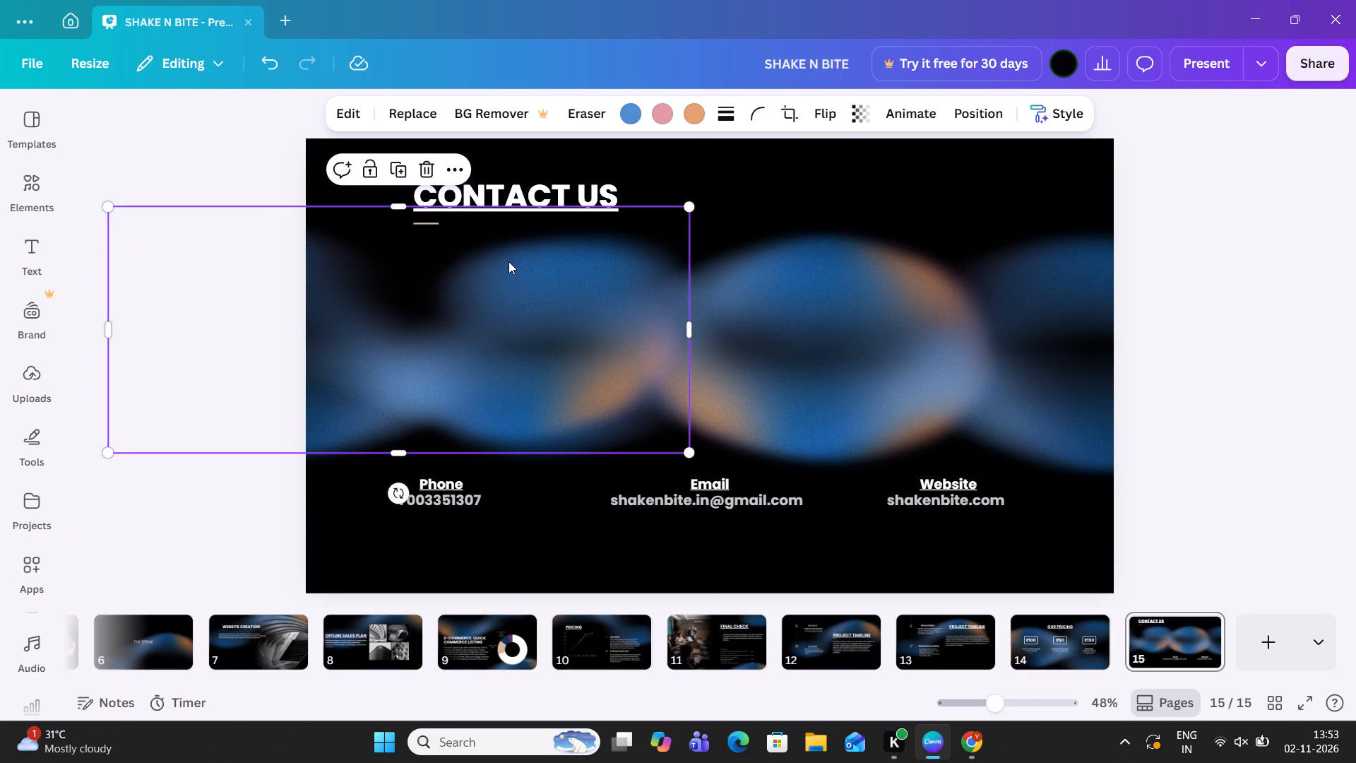
left_click(258, 199)
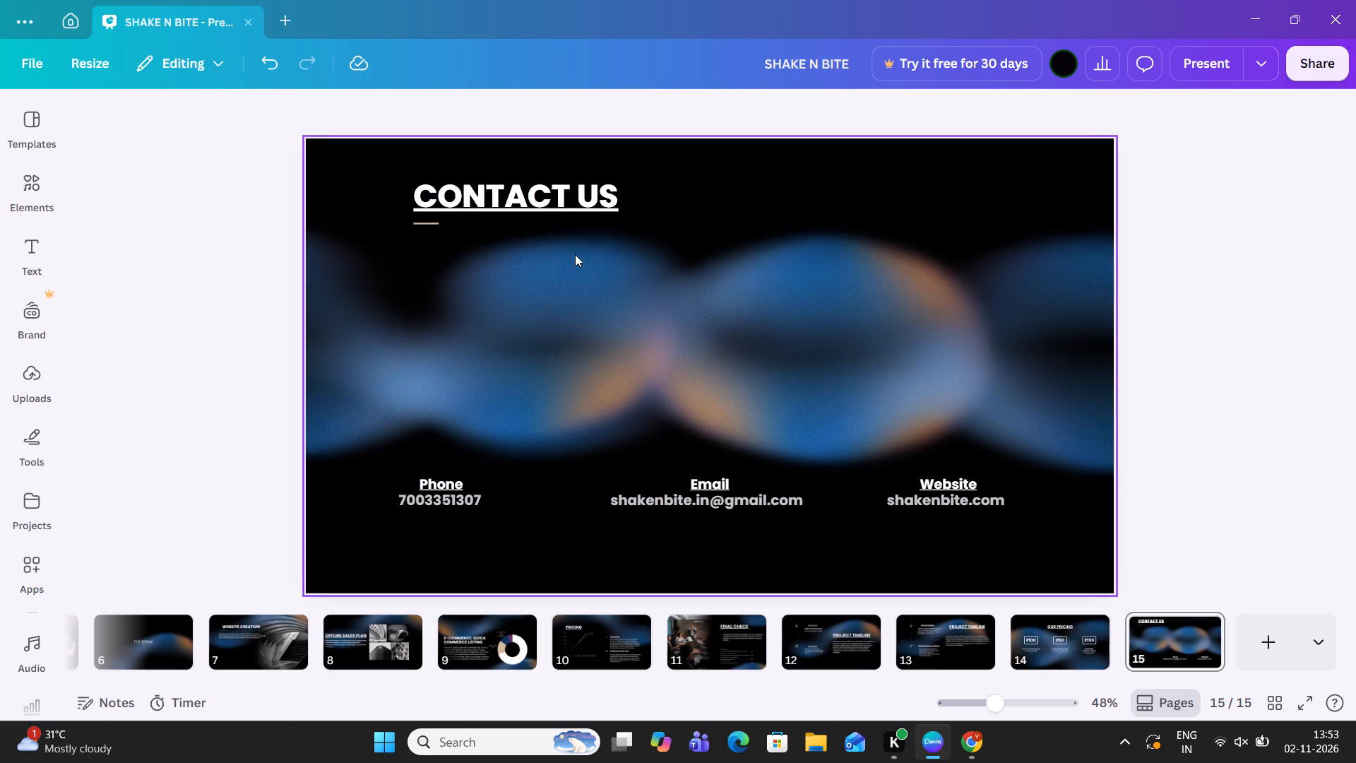
Fine-tune the orange-ended left gradient's position so its orange end overlaps the ring's orange edge and its top aligns with the rightmost gradient.
left_click_drag(575, 254, 576, 251)
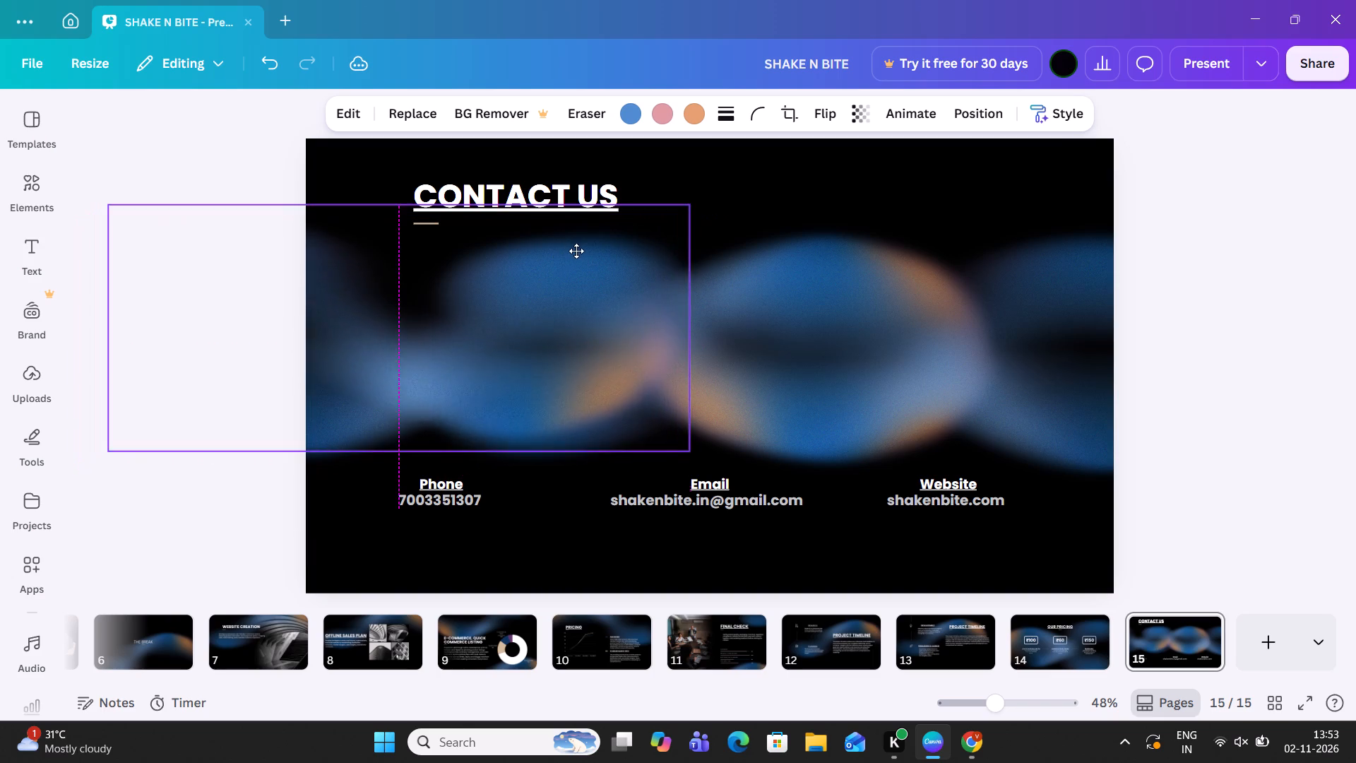
left_click_drag(576, 251, 586, 247)
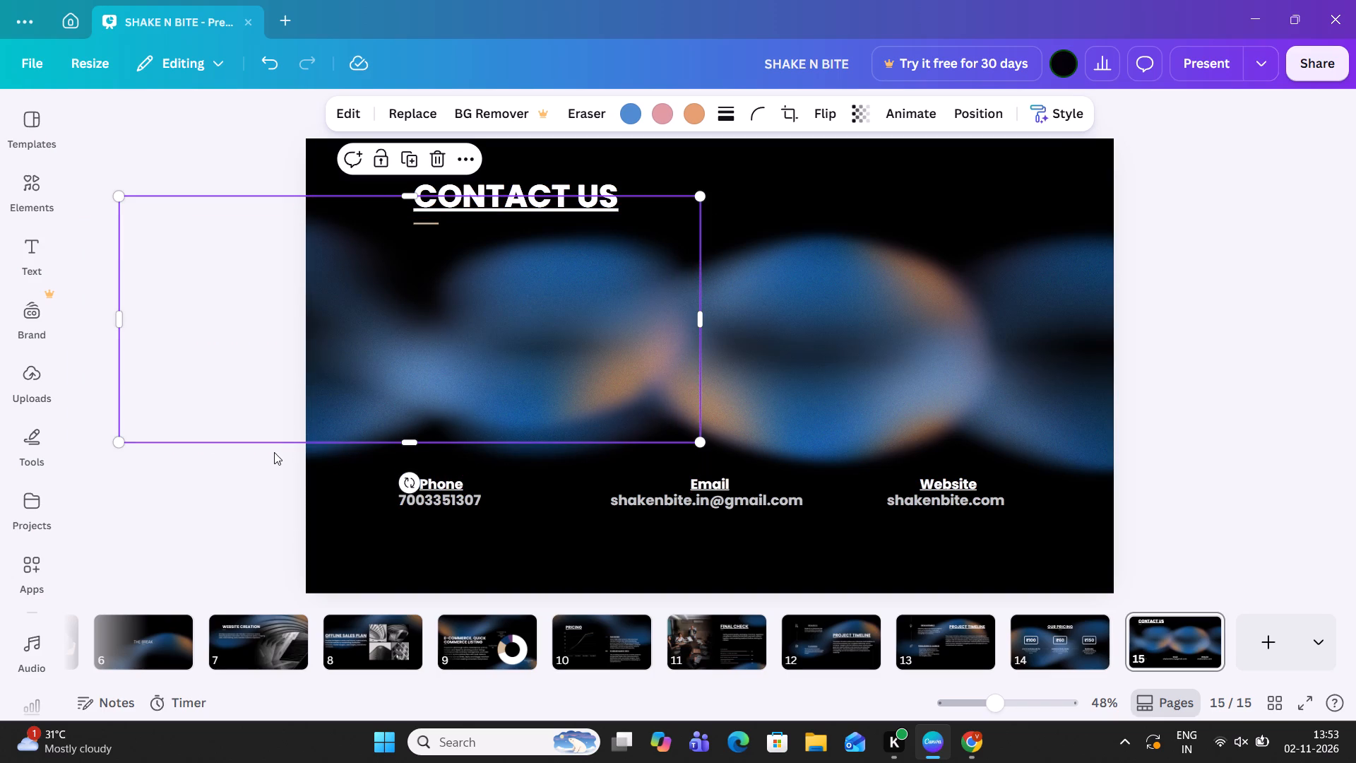
left_click(274, 452)
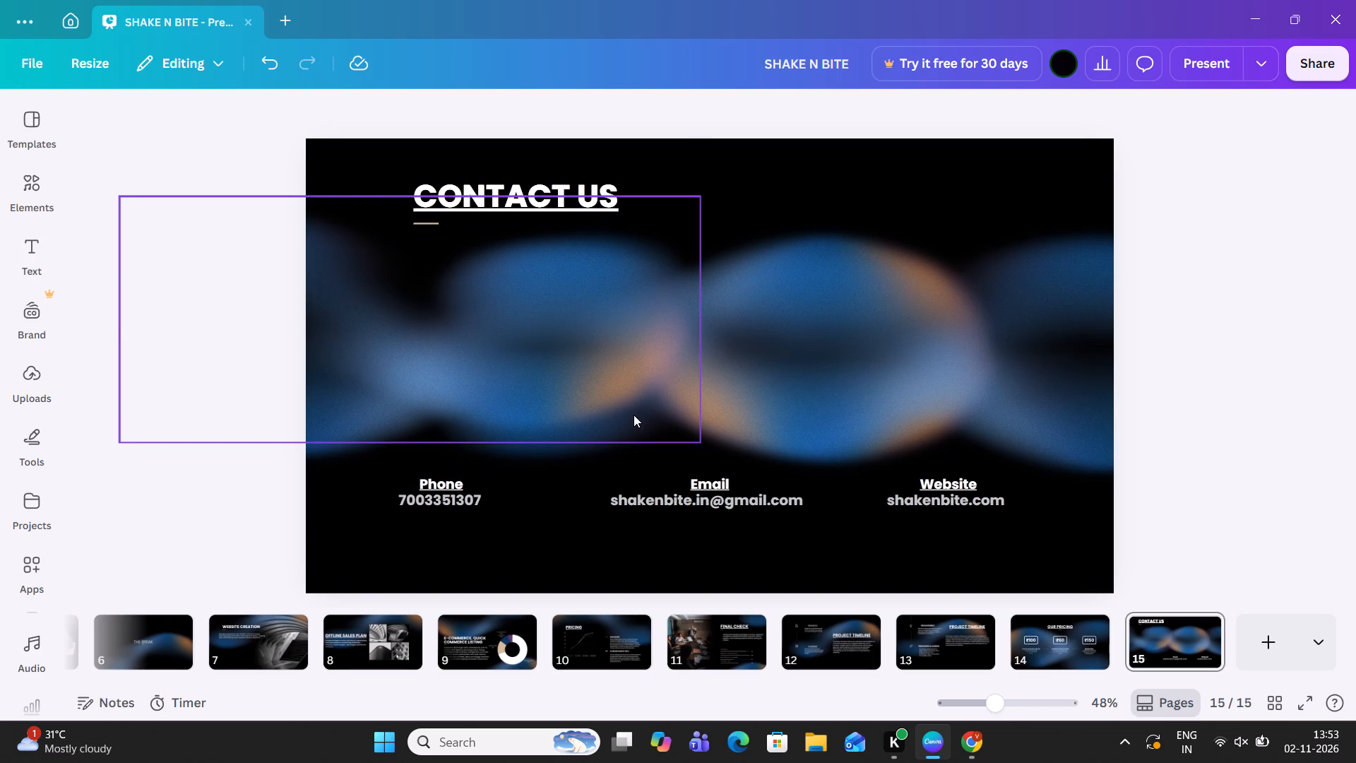
left_click_drag(634, 415, 657, 426)
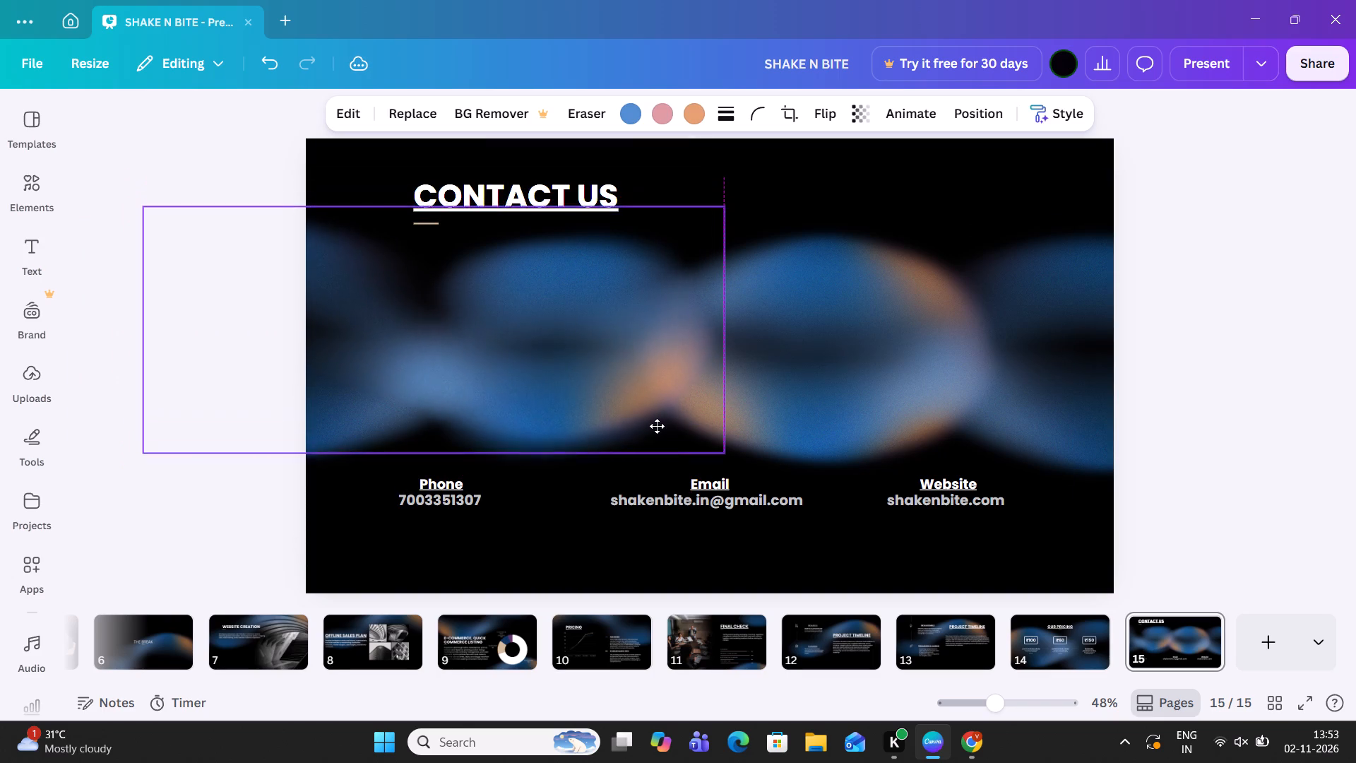
left_click_drag(657, 426, 656, 431)
left_click(227, 188)
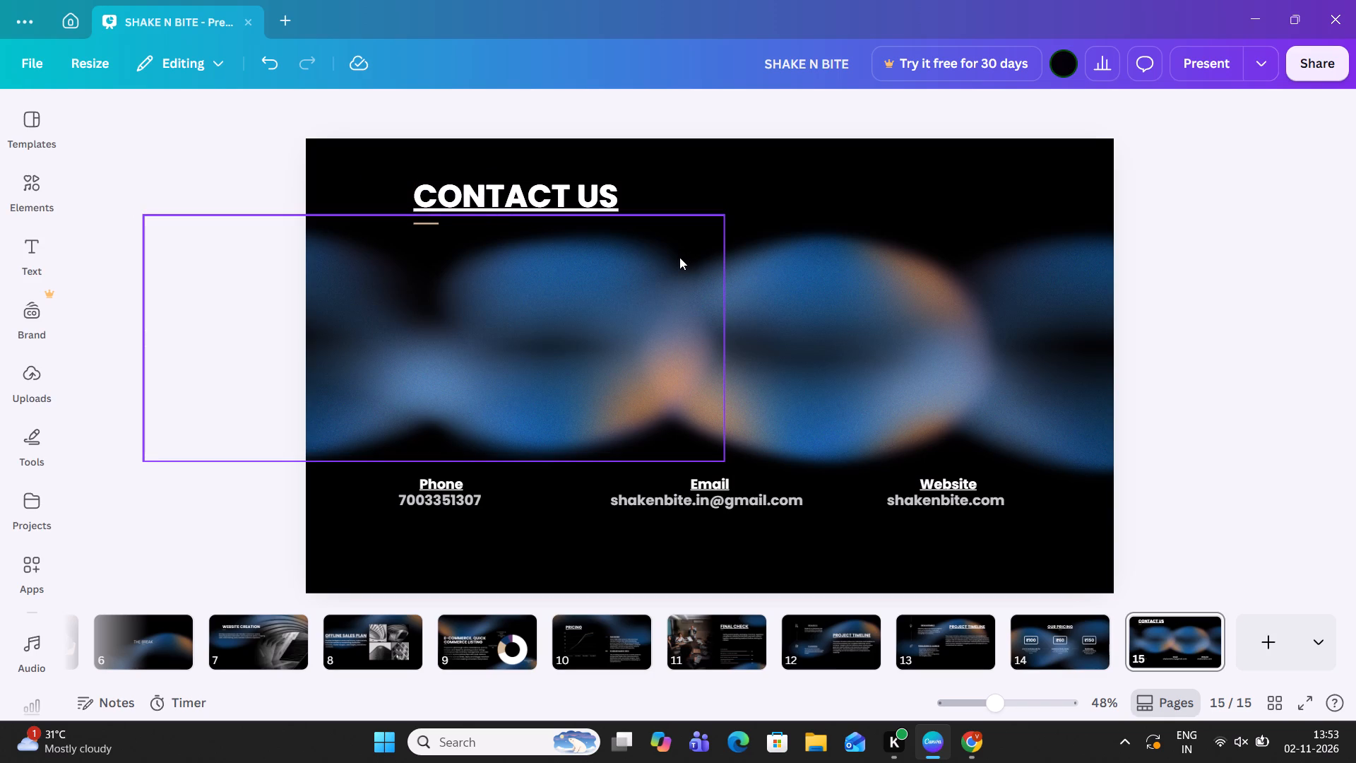
left_click_drag(670, 261, 638, 275)
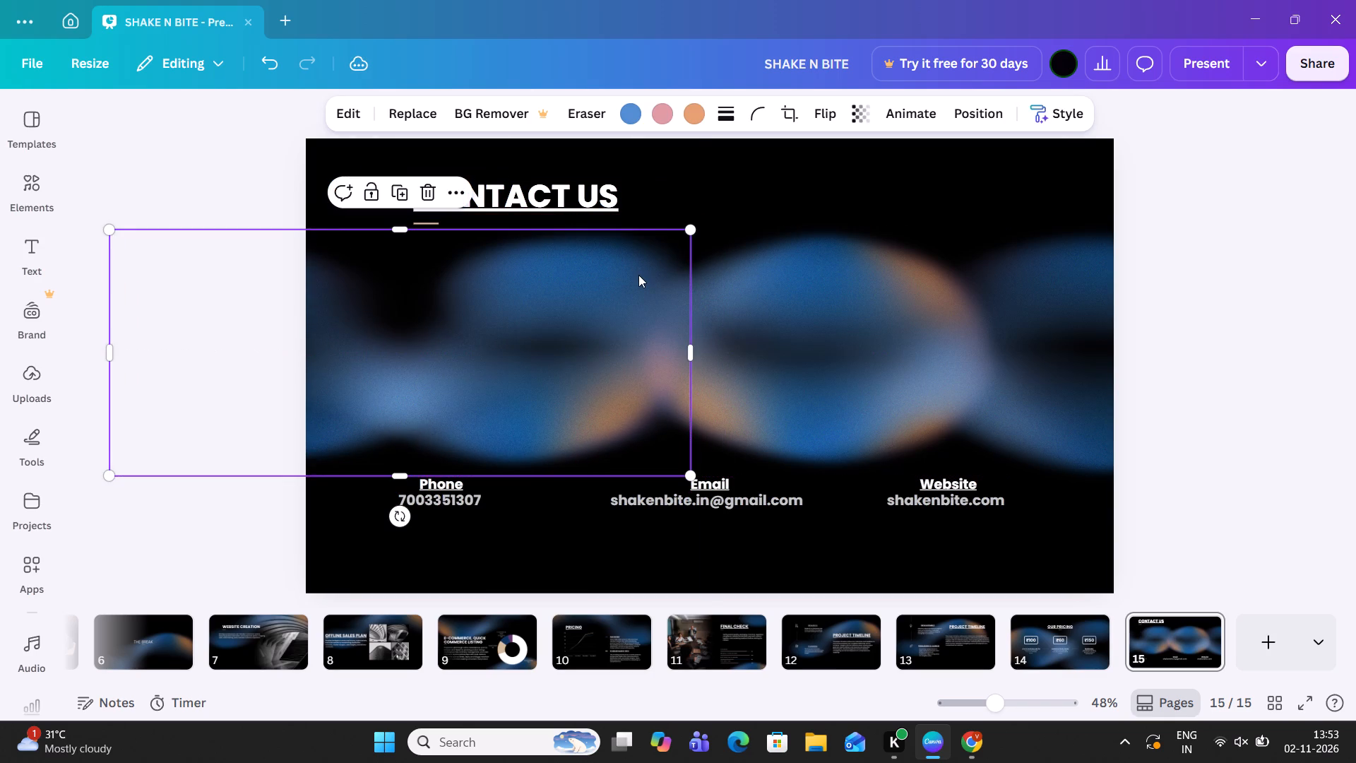
left_click(1309, 162)
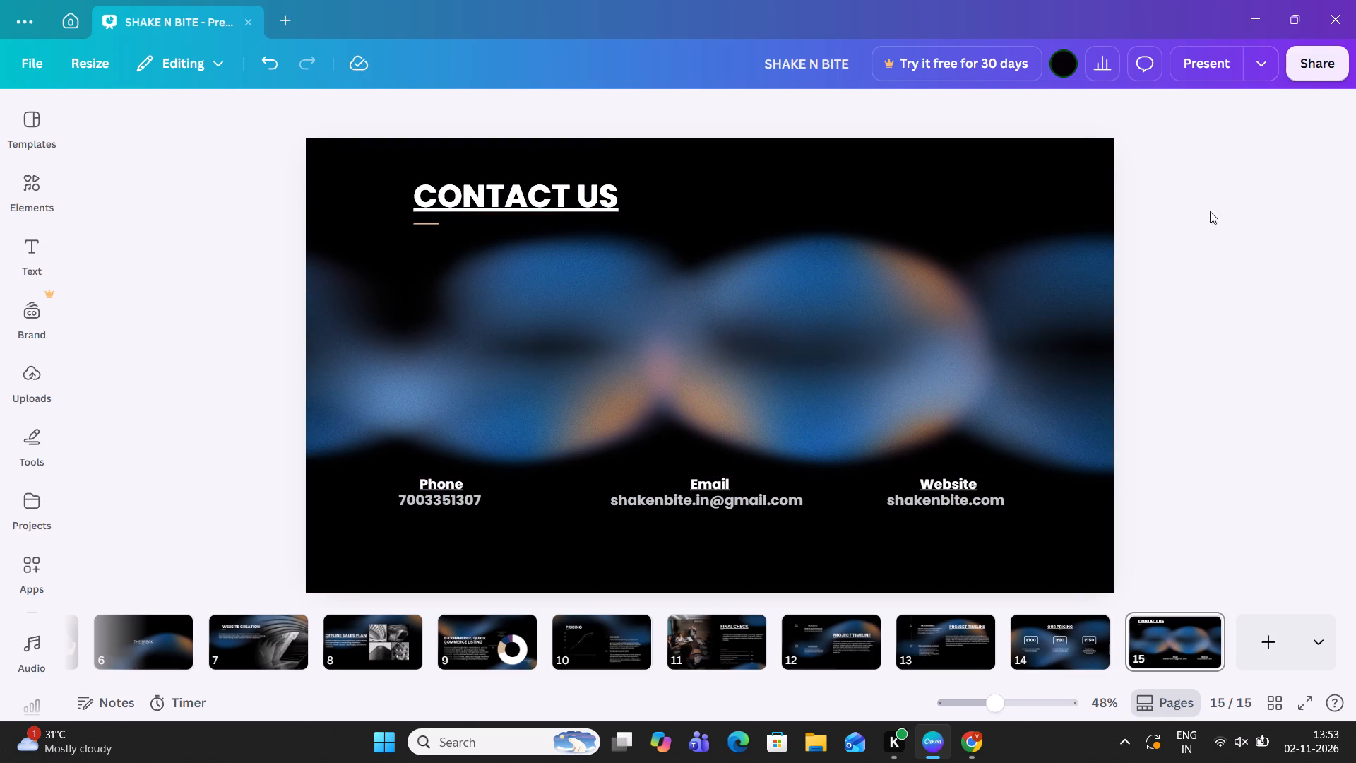
left_click_drag(475, 341, 508, 315)
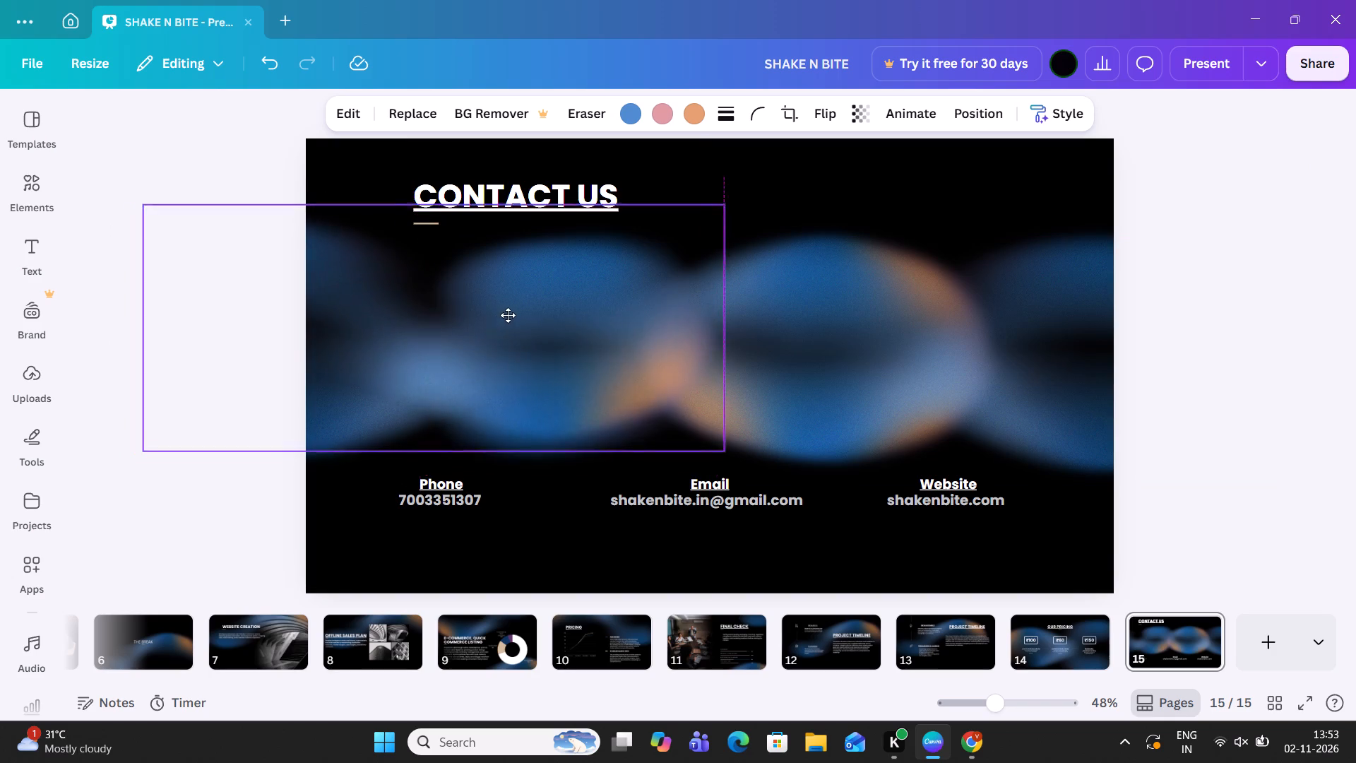
left_click_drag(508, 315, 531, 321)
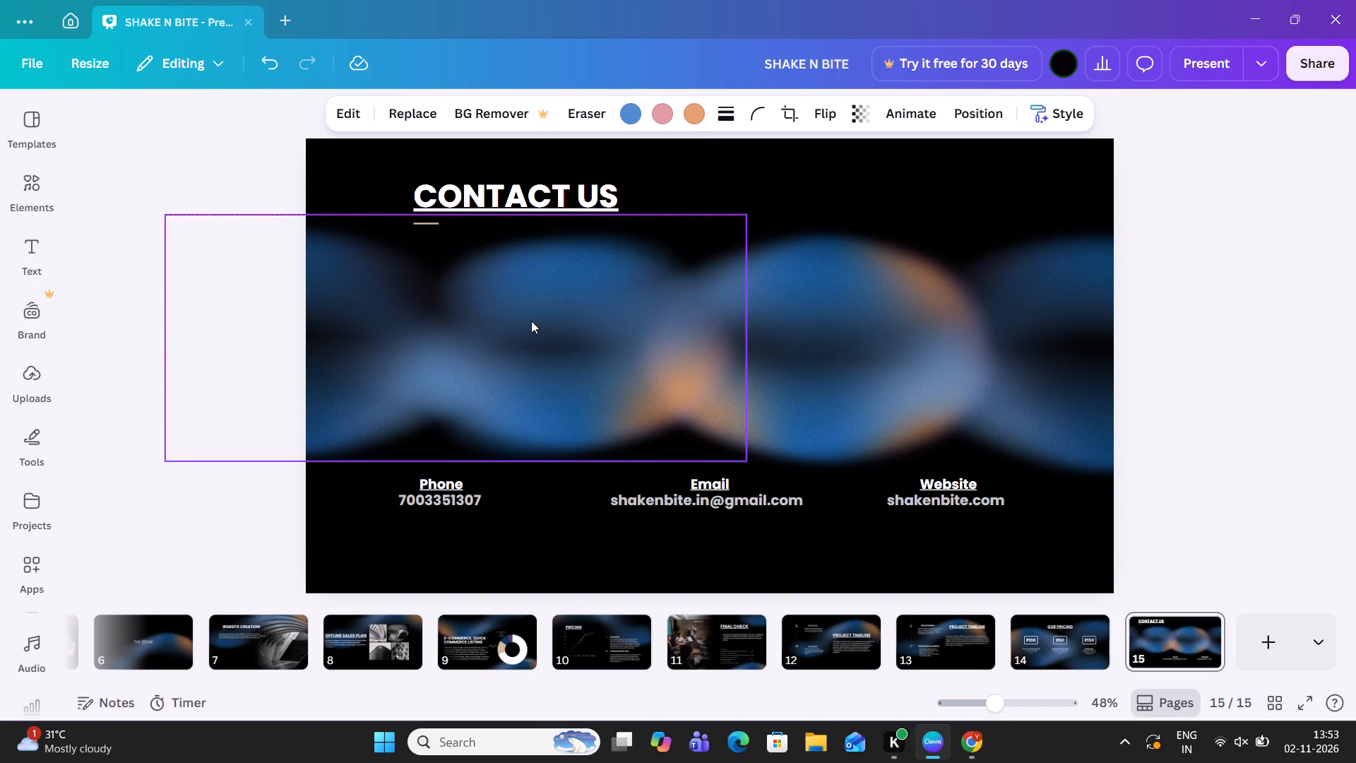
left_click(1196, 284)
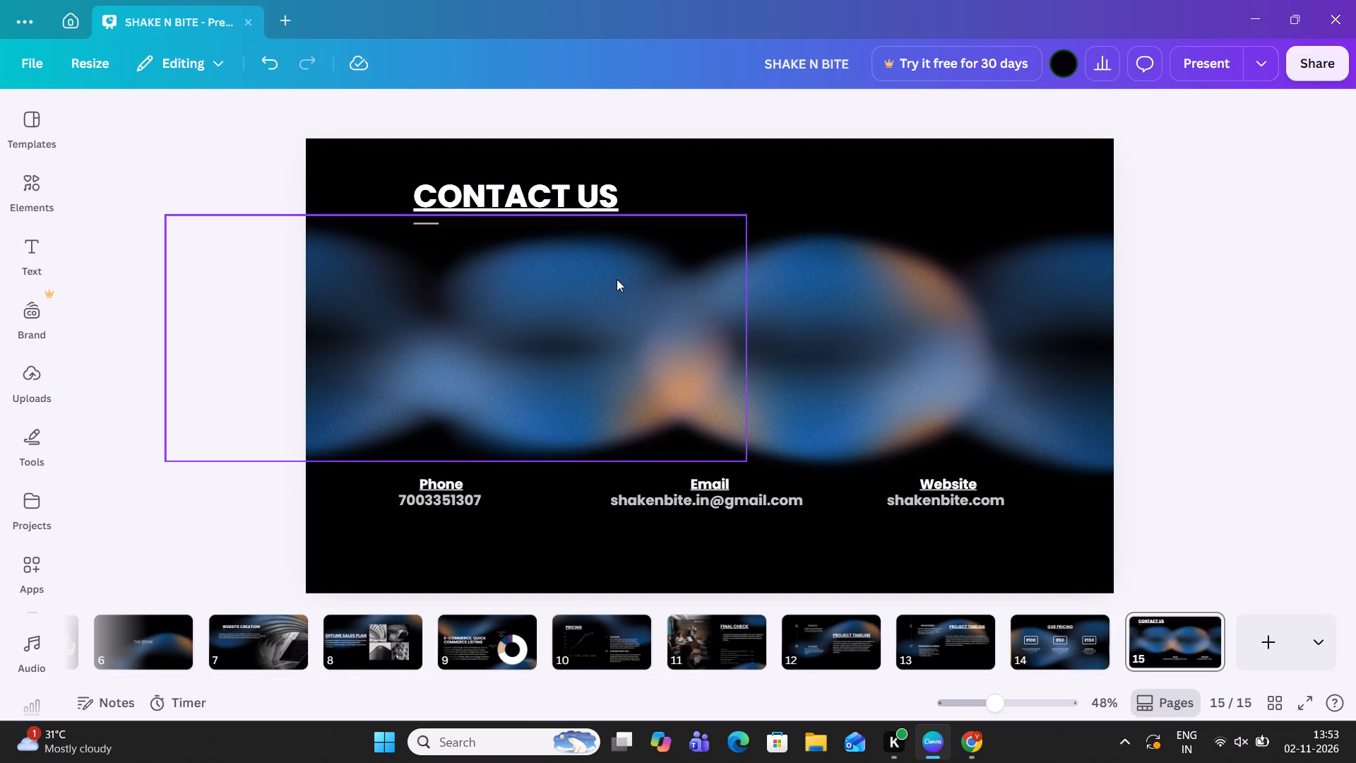
left_click_drag(598, 276, 545, 283)
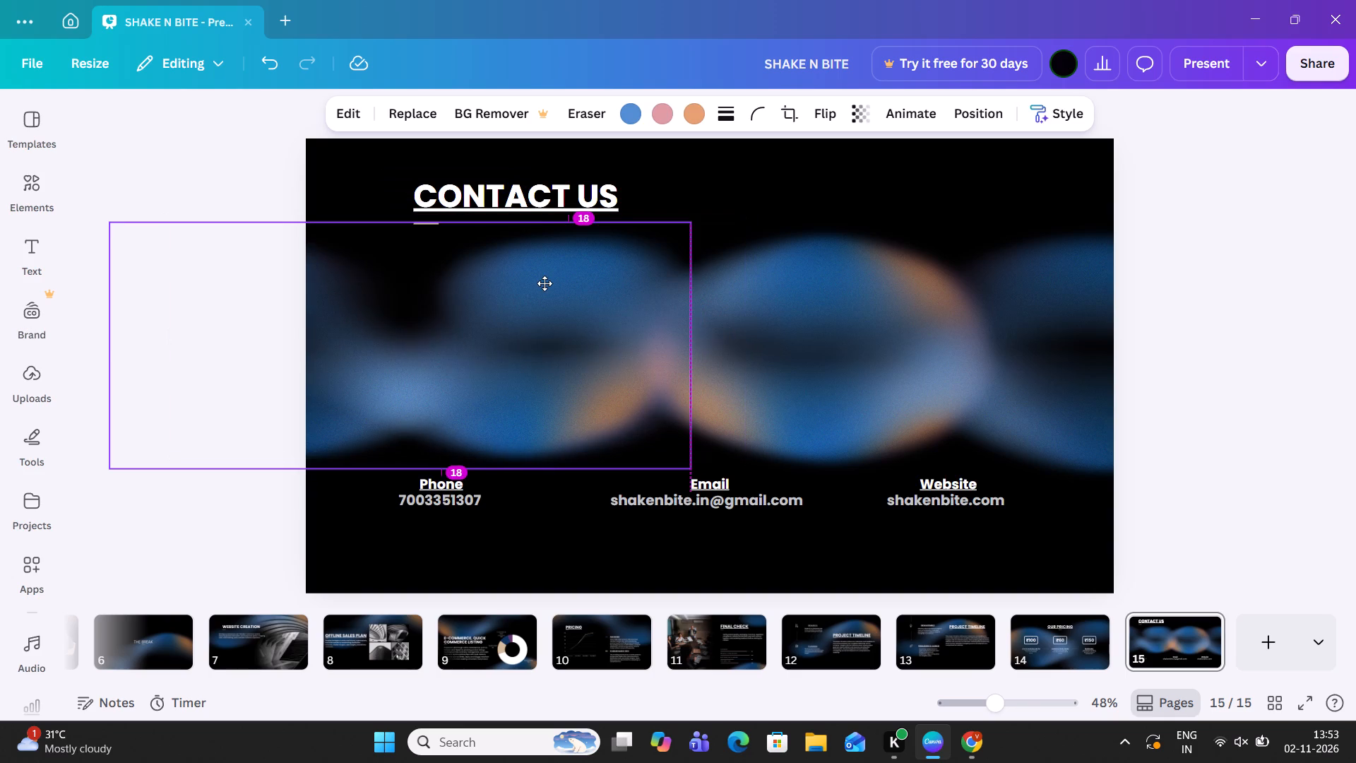
left_click_drag(545, 283, 588, 288)
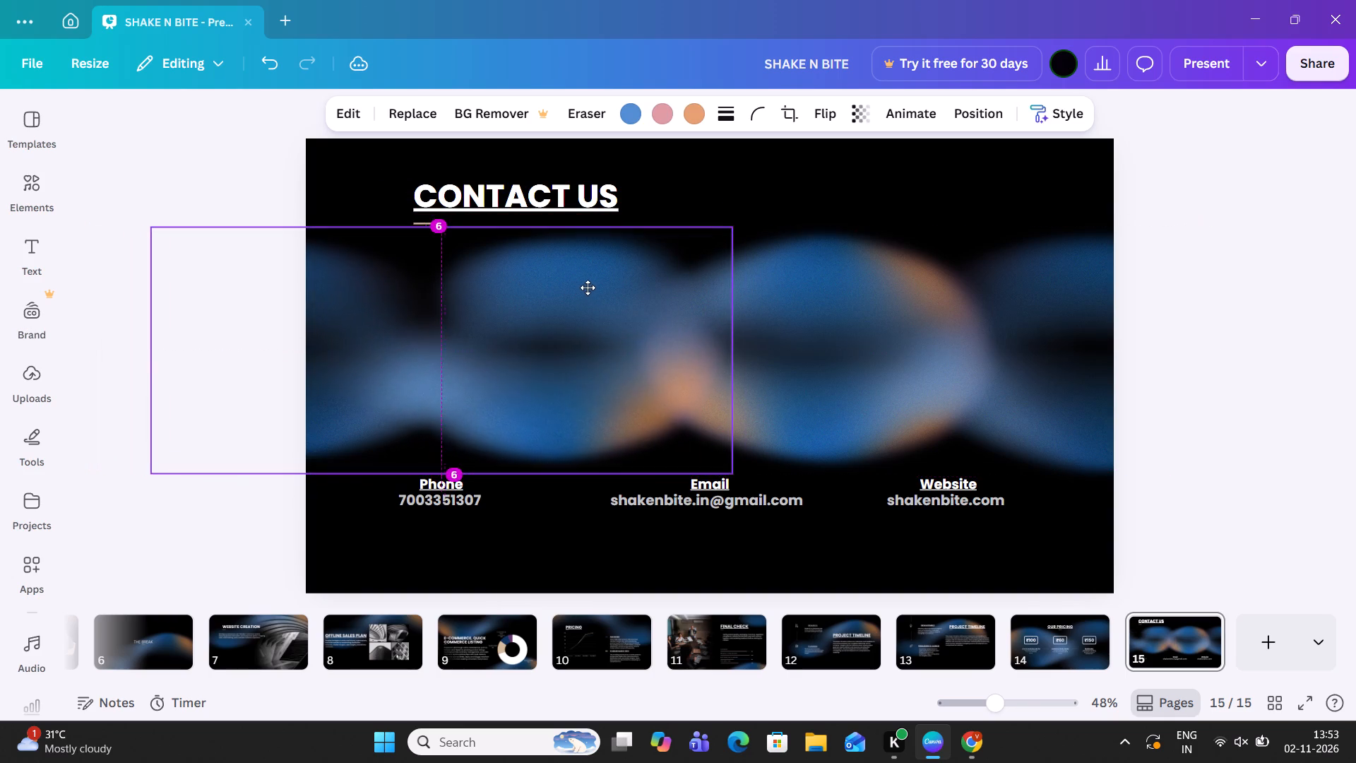
left_click_drag(588, 288, 608, 283)
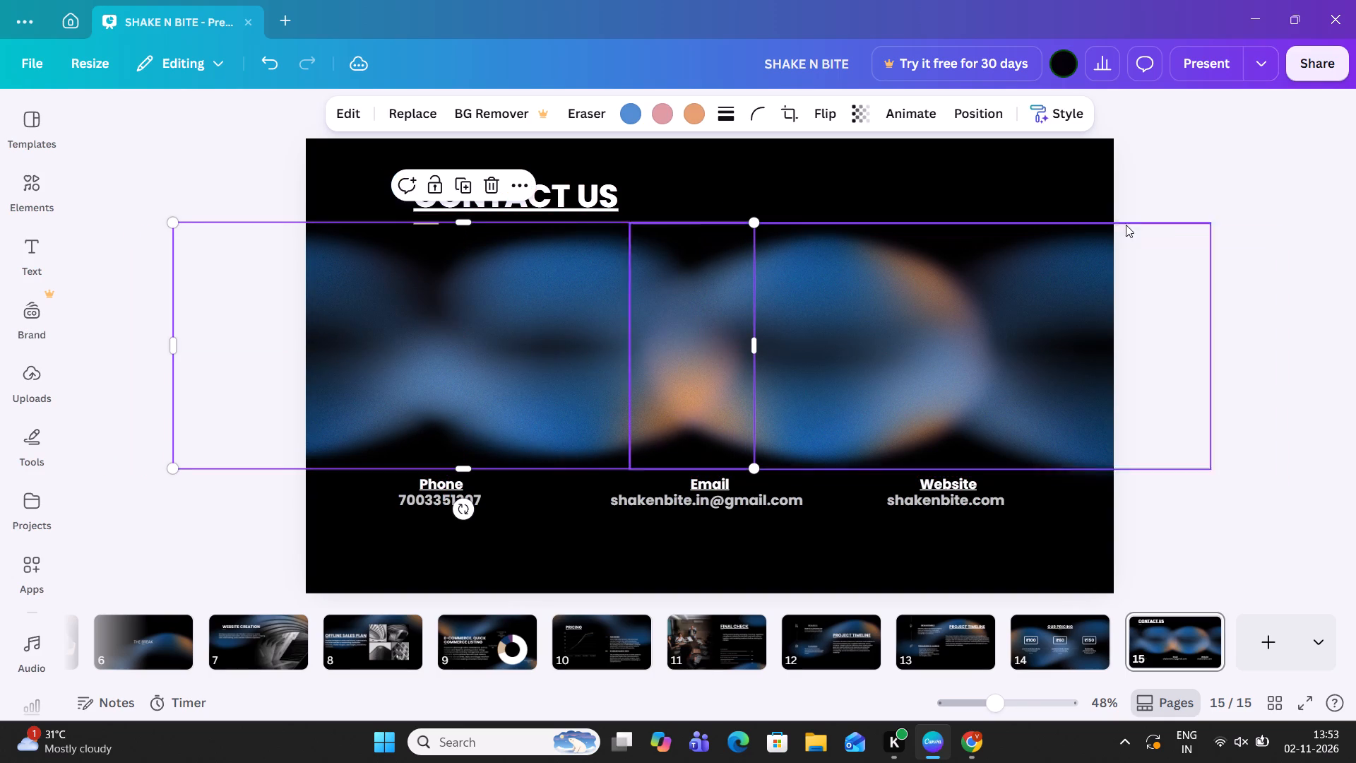
Nudge the orange-ended left gradient slightly left and down on the Contact Us slide.
left_click(1209, 110)
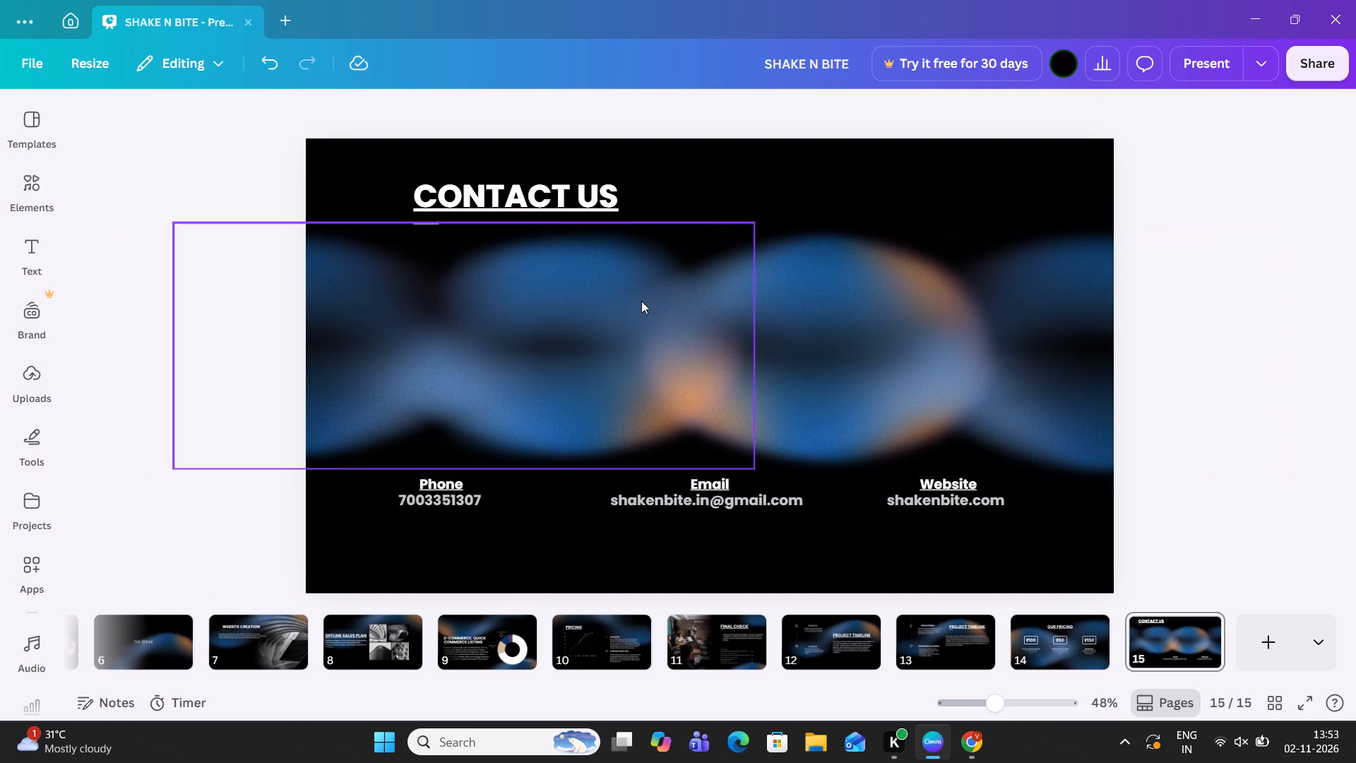
left_click(651, 244)
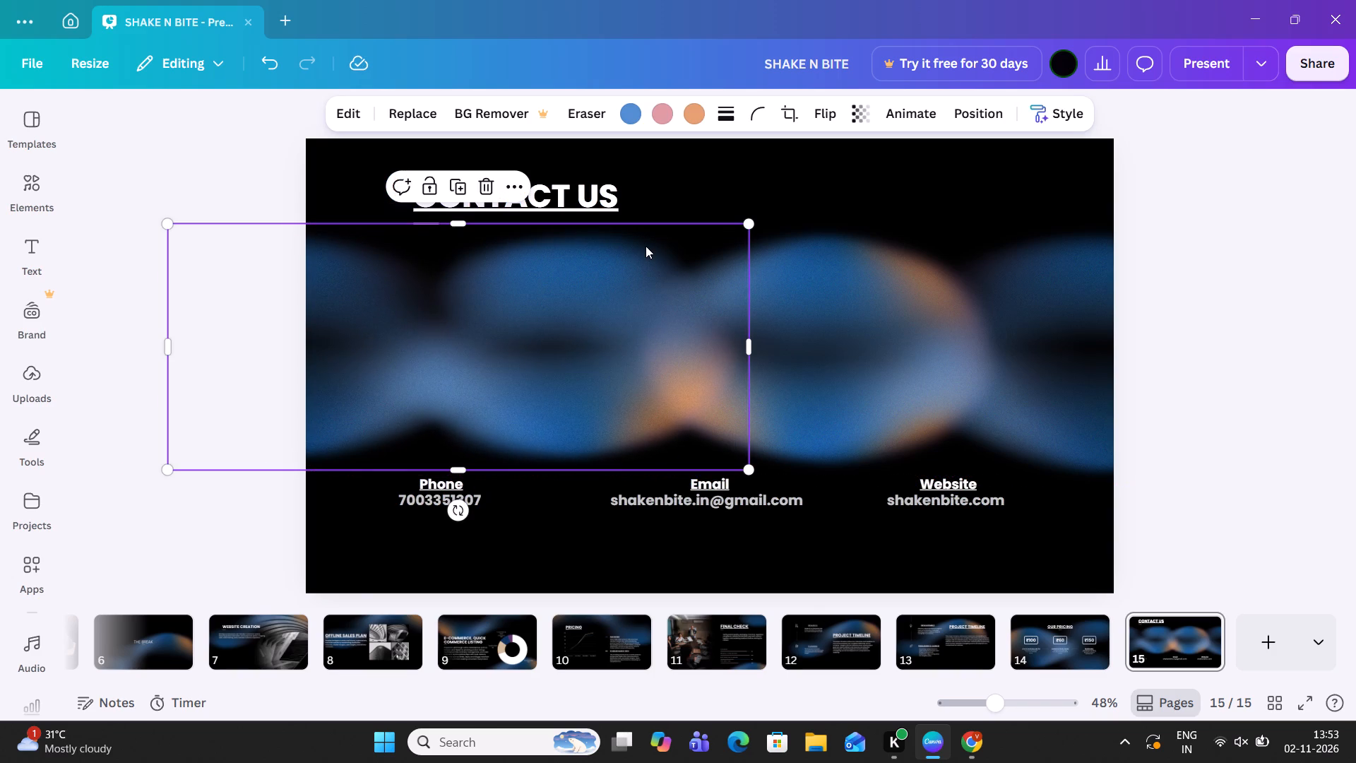
left_click(1259, 200)
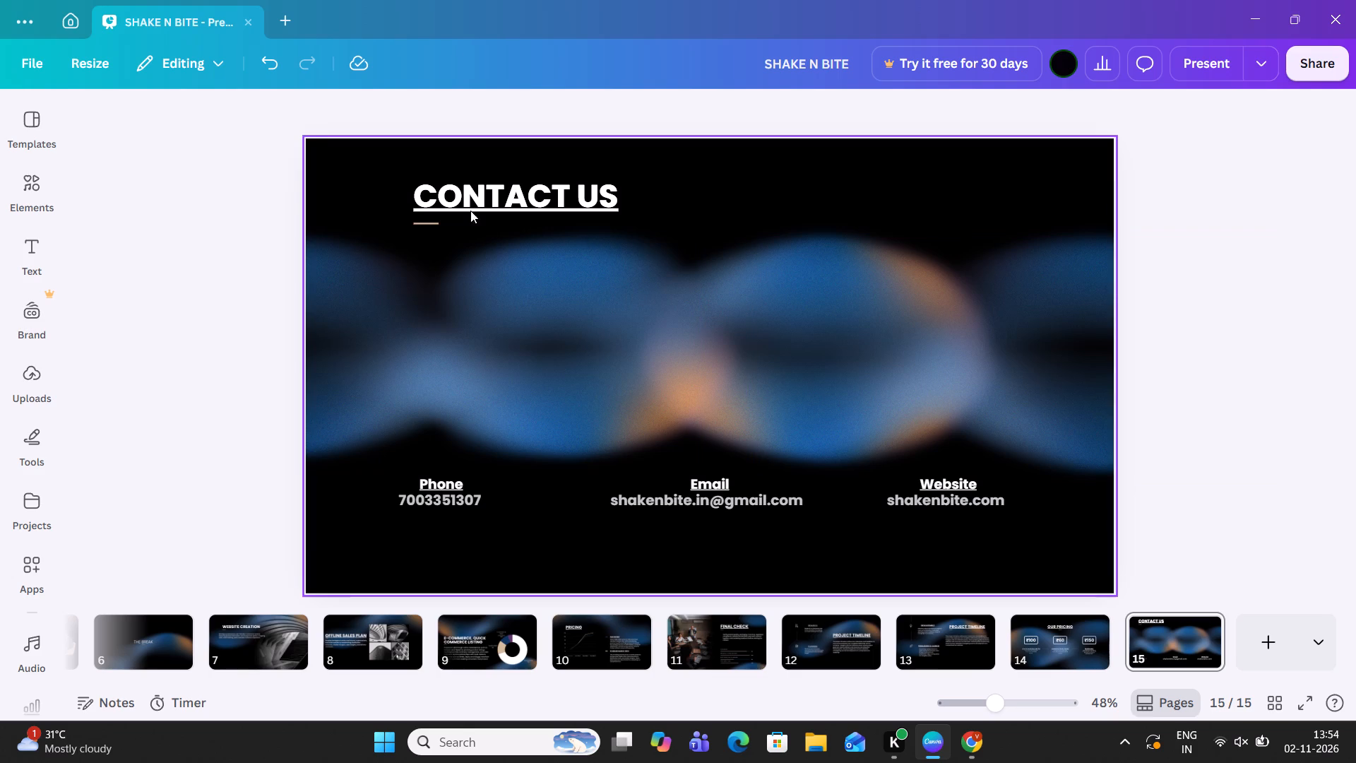
Lower both CONTACT US title copies slightly to just above the short accent line, stacked exactly on each other.
left_click(463, 190)
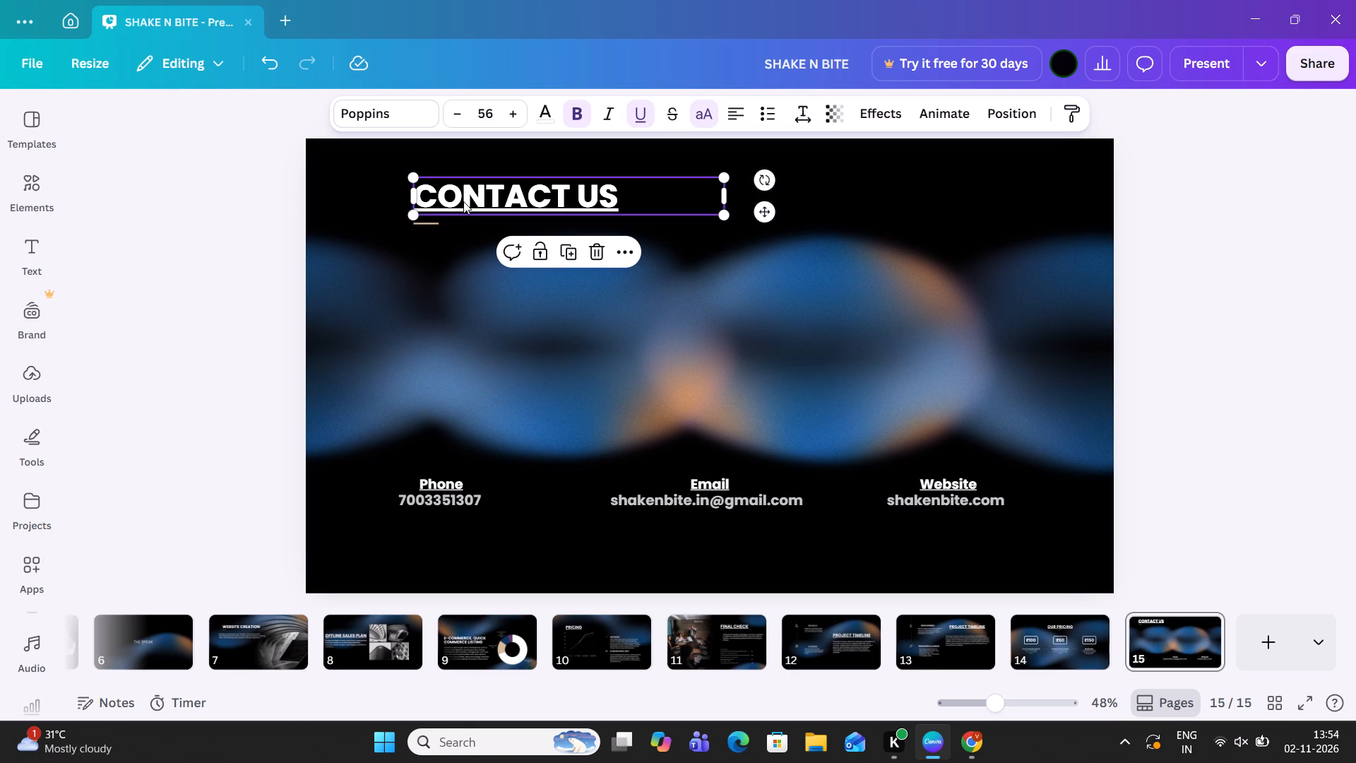
left_click(463, 205)
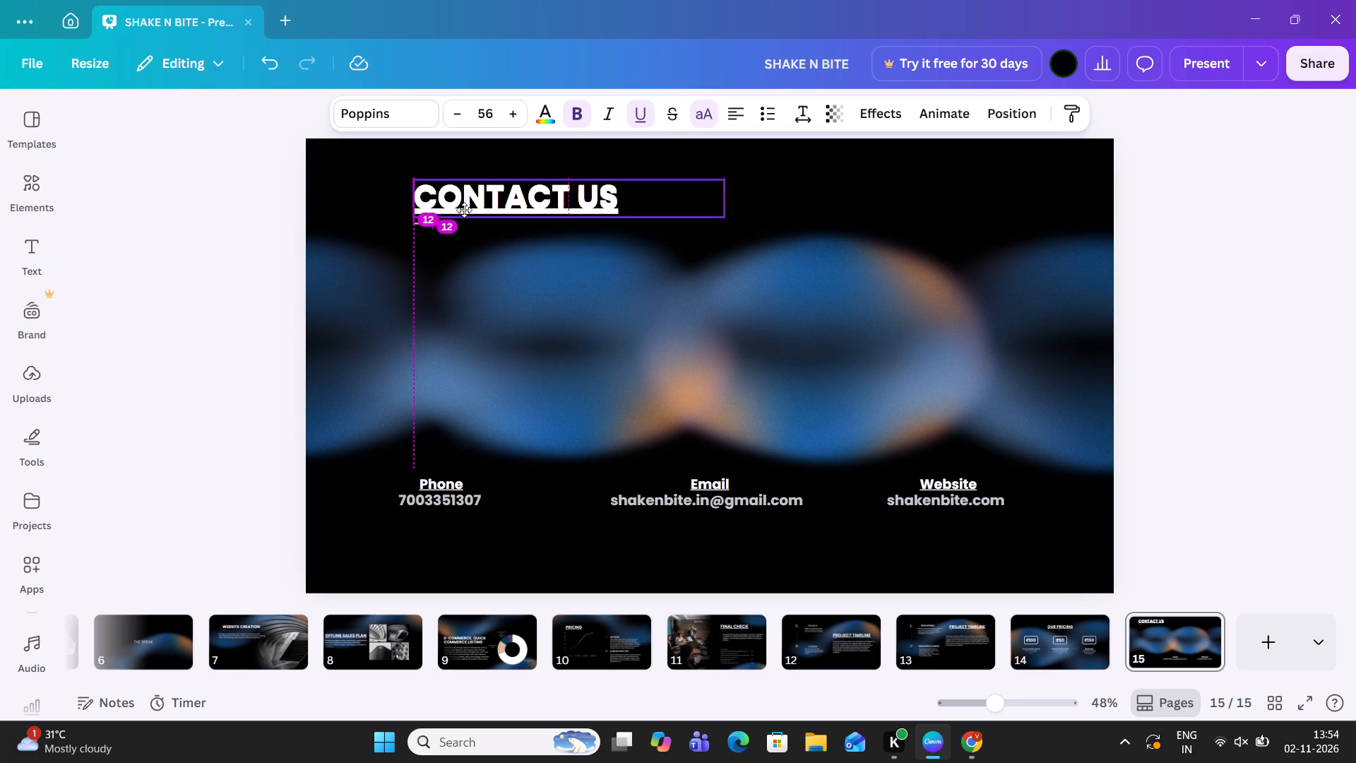
left_click(464, 211)
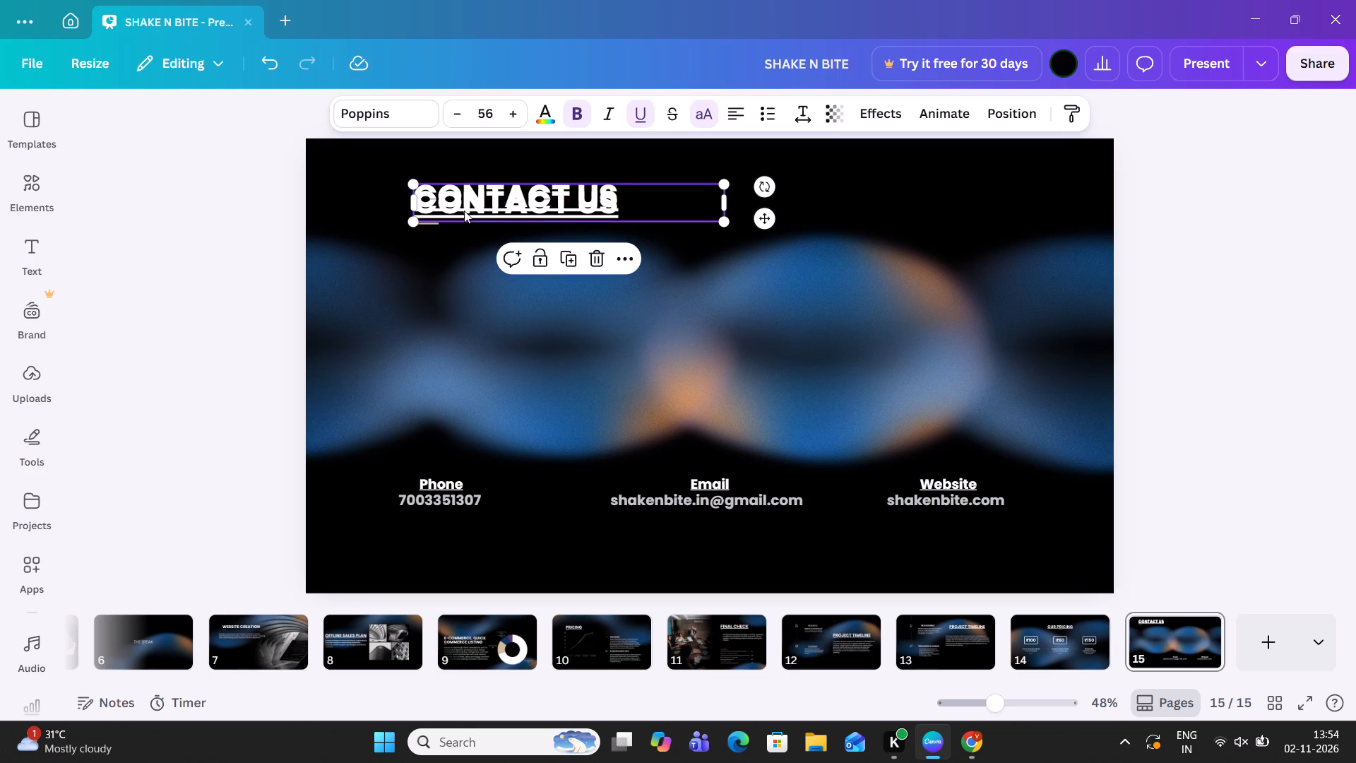
left_click(171, 206)
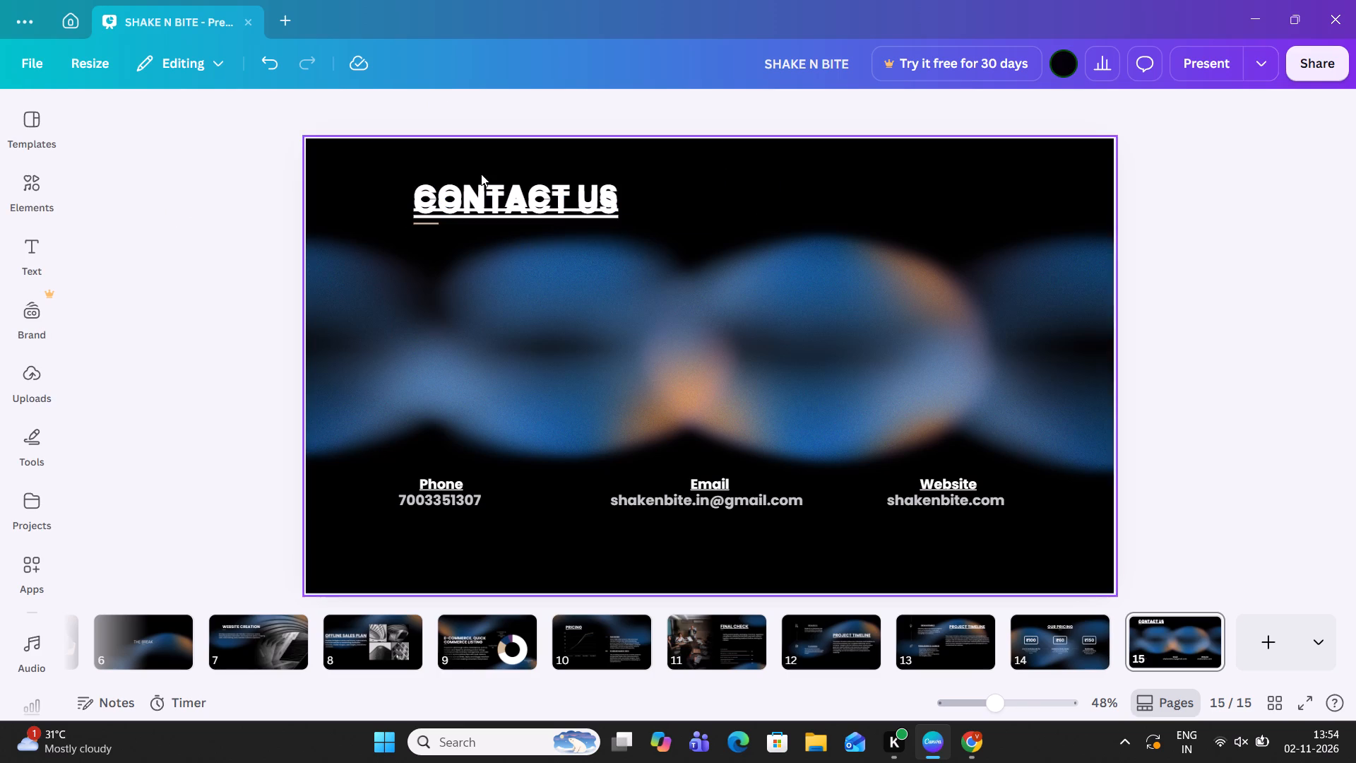
left_click(481, 177)
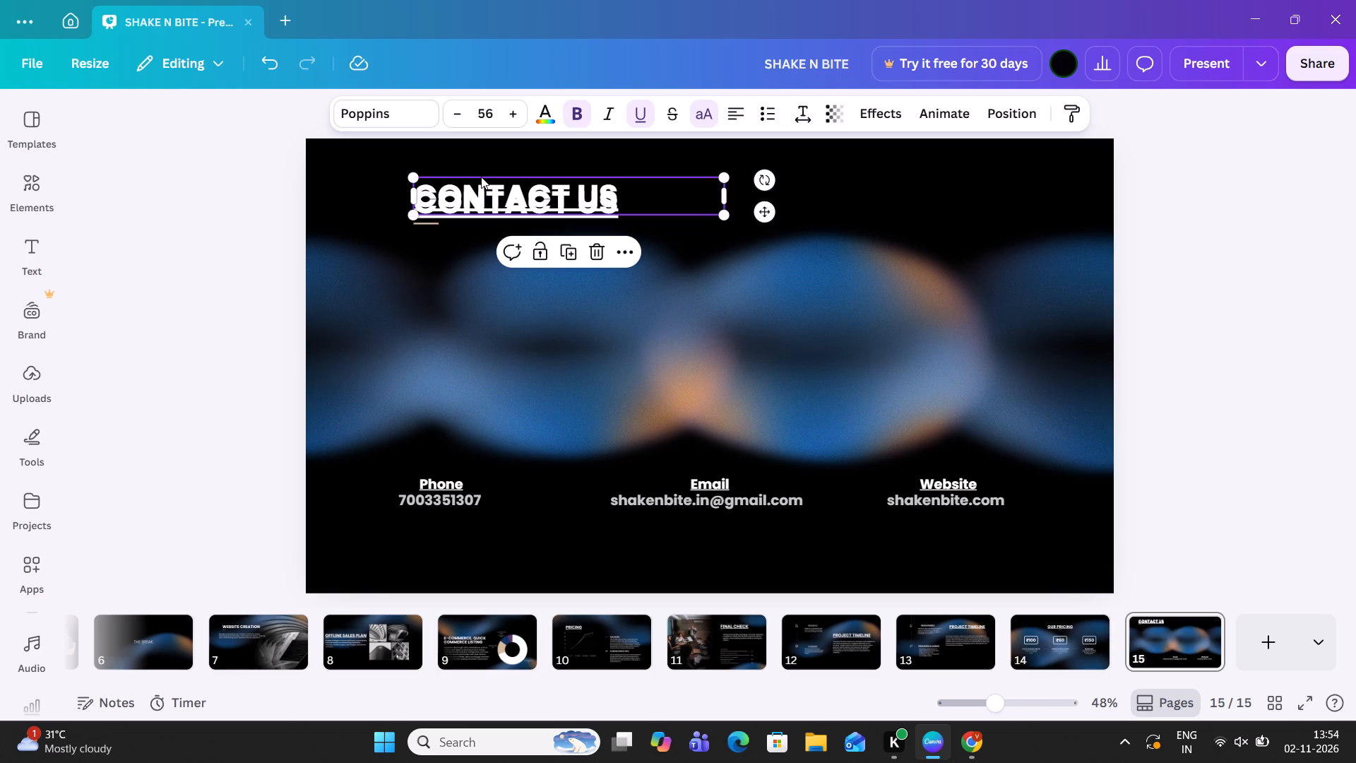
left_click_drag(481, 177, 480, 188)
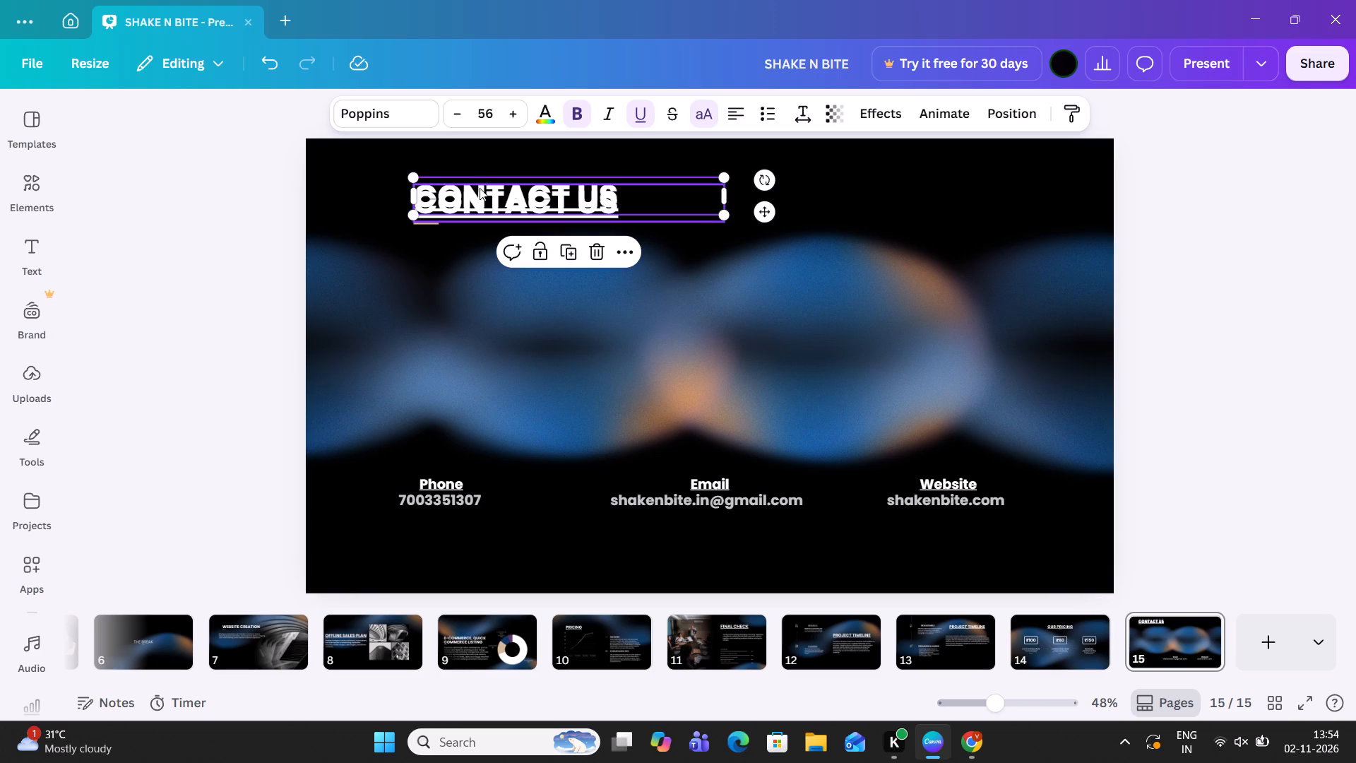
left_click_drag(480, 188, 480, 199)
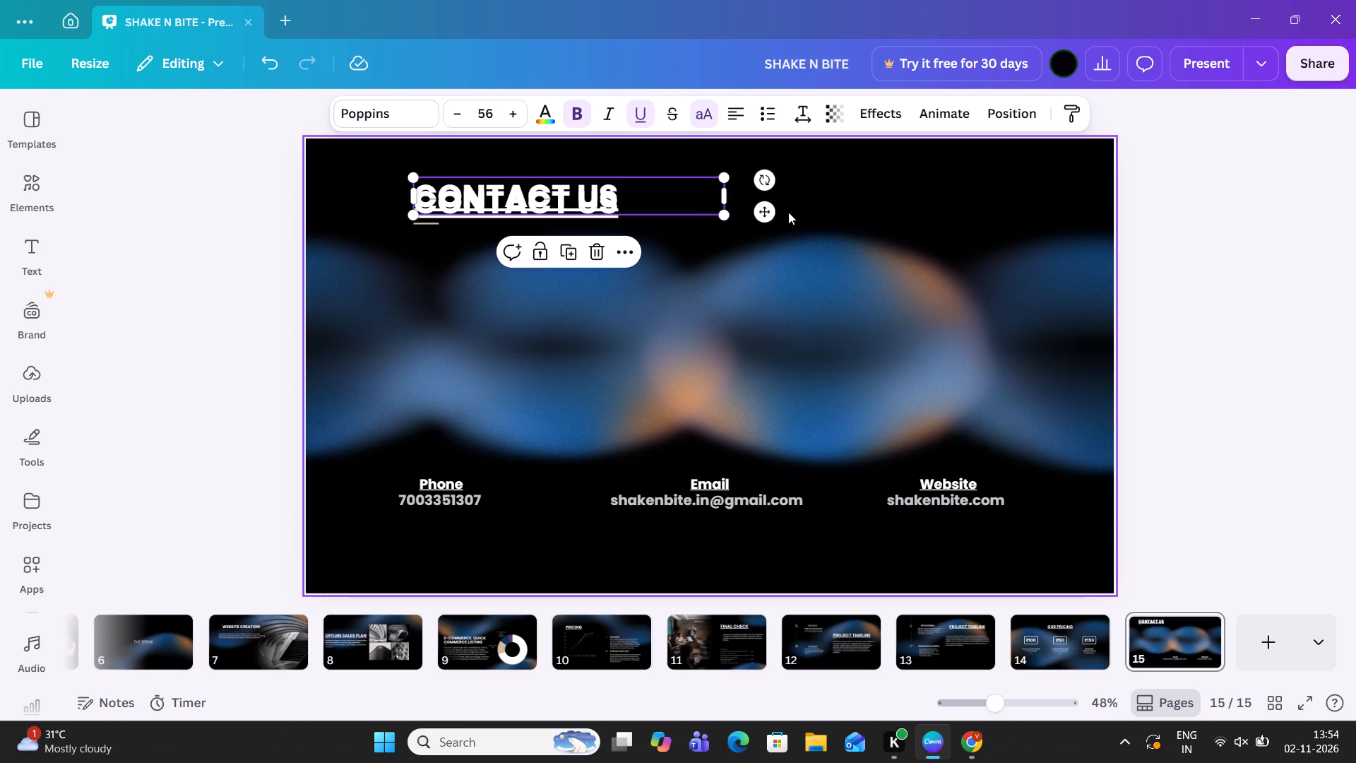
left_click_drag(770, 210, 770, 205)
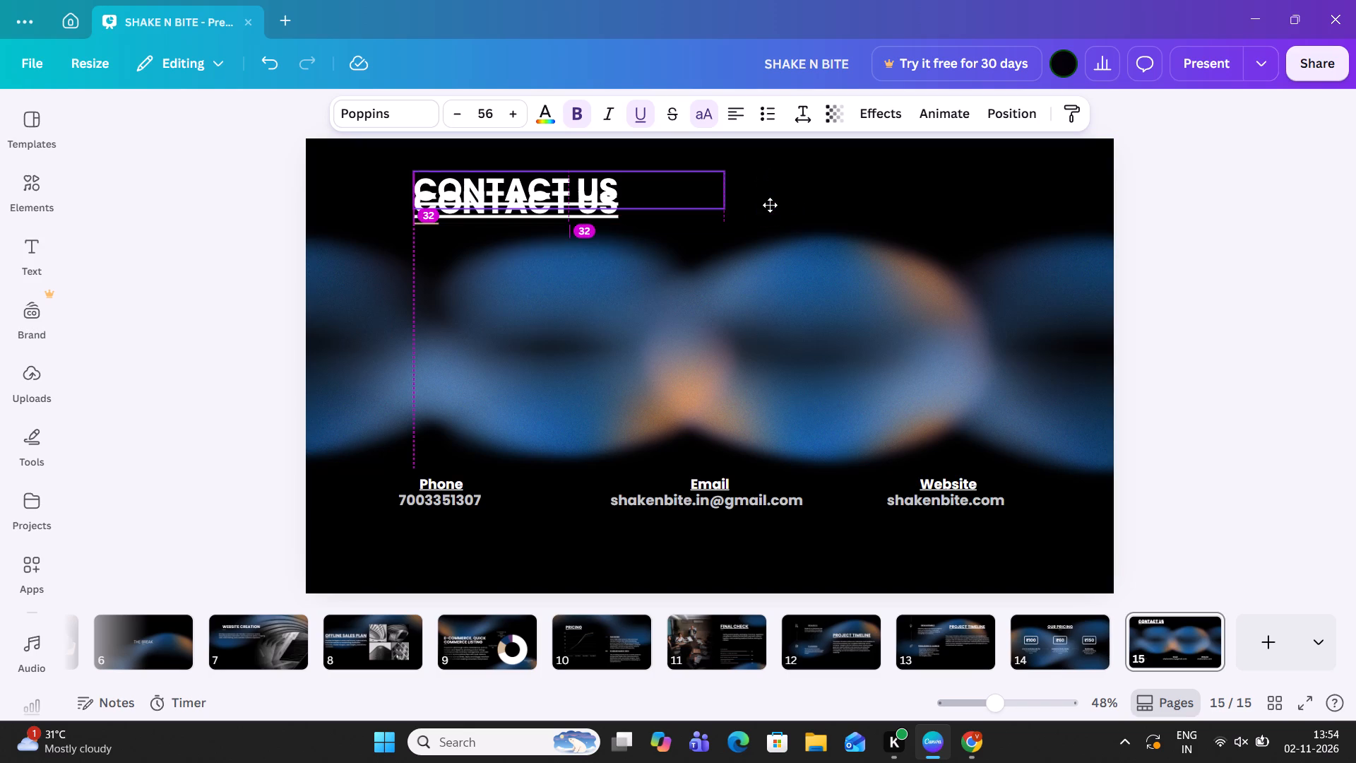
left_click_drag(770, 205, 767, 217)
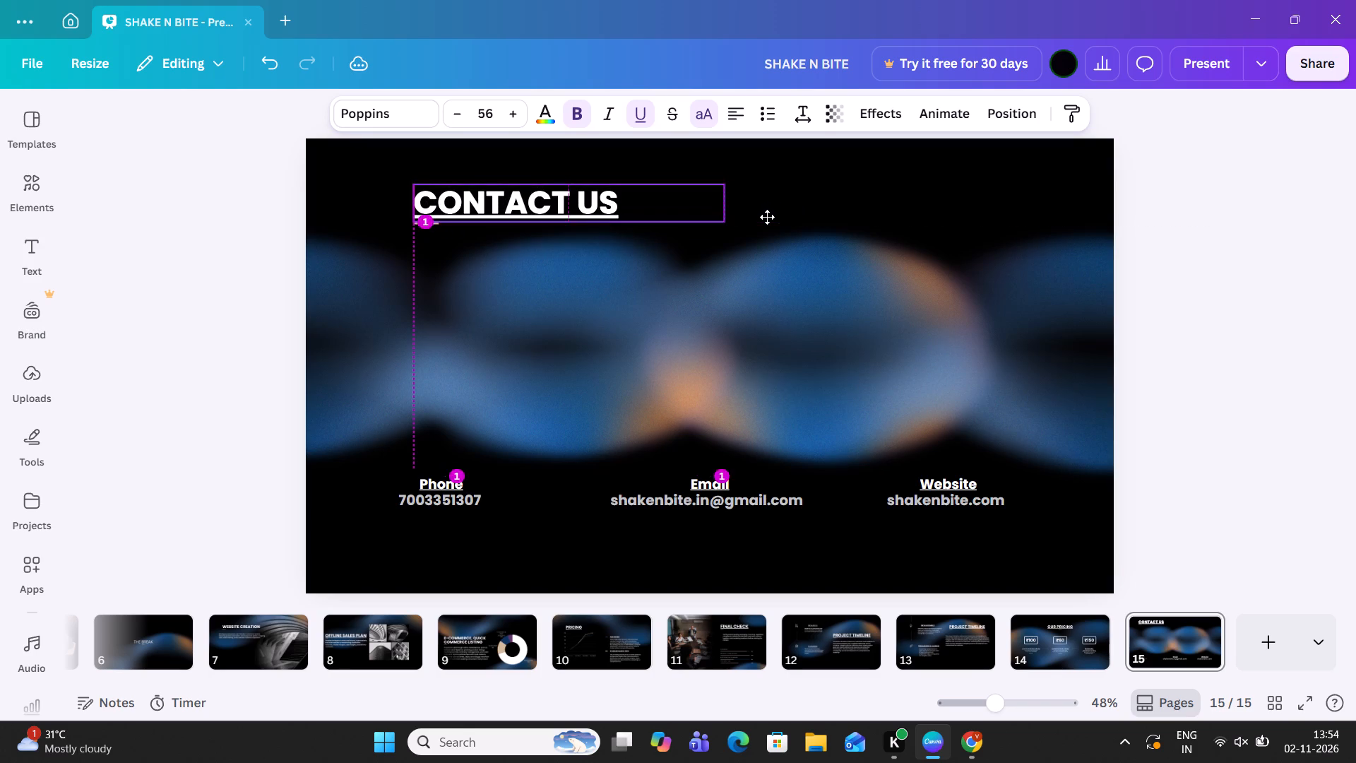
left_click_drag(767, 217, 767, 216)
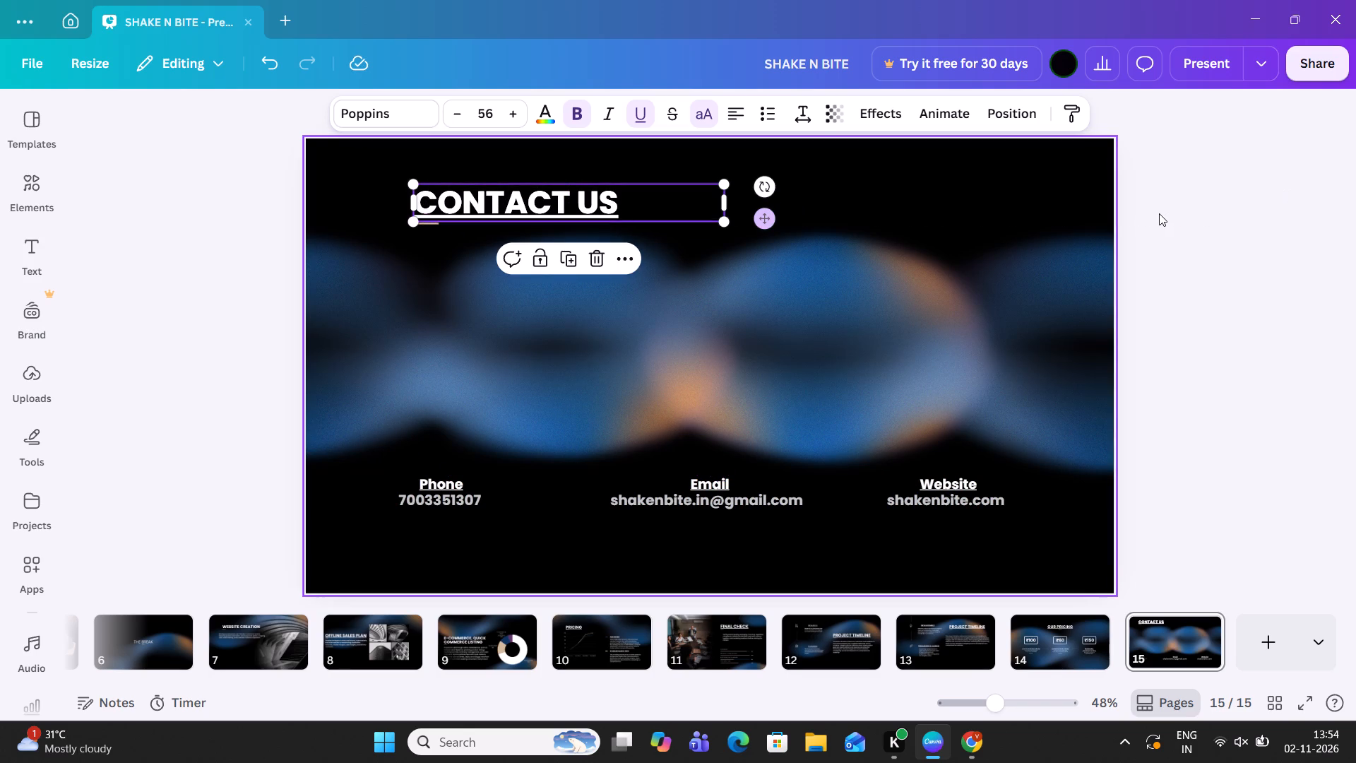
left_click(1159, 213)
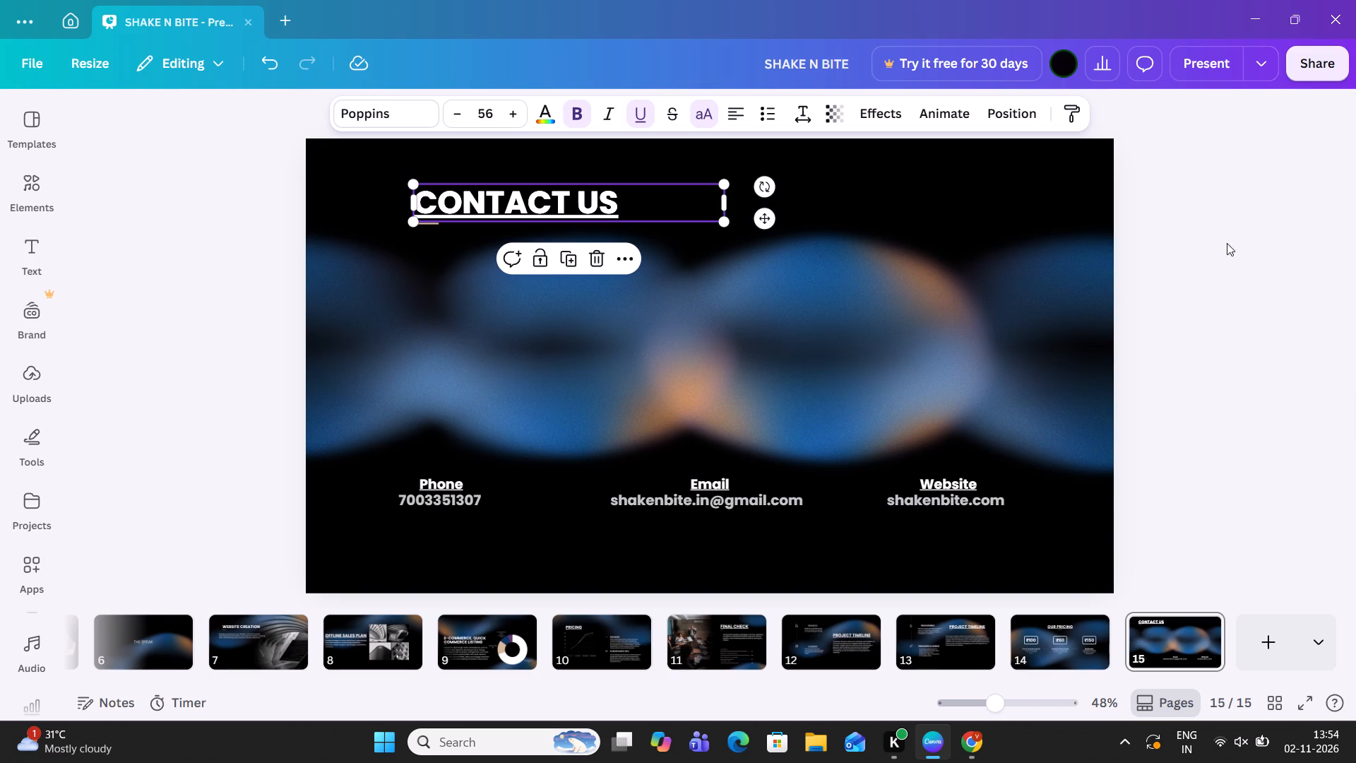
left_click(1248, 258)
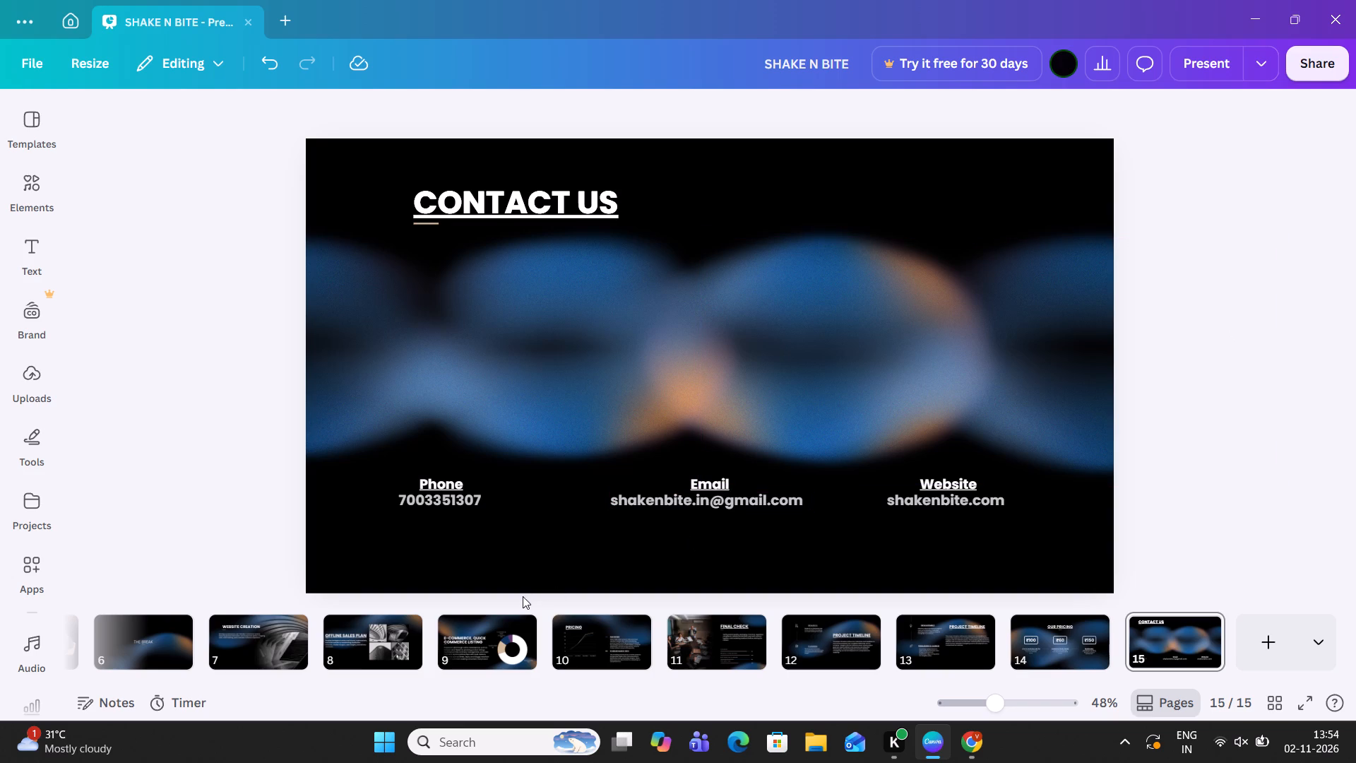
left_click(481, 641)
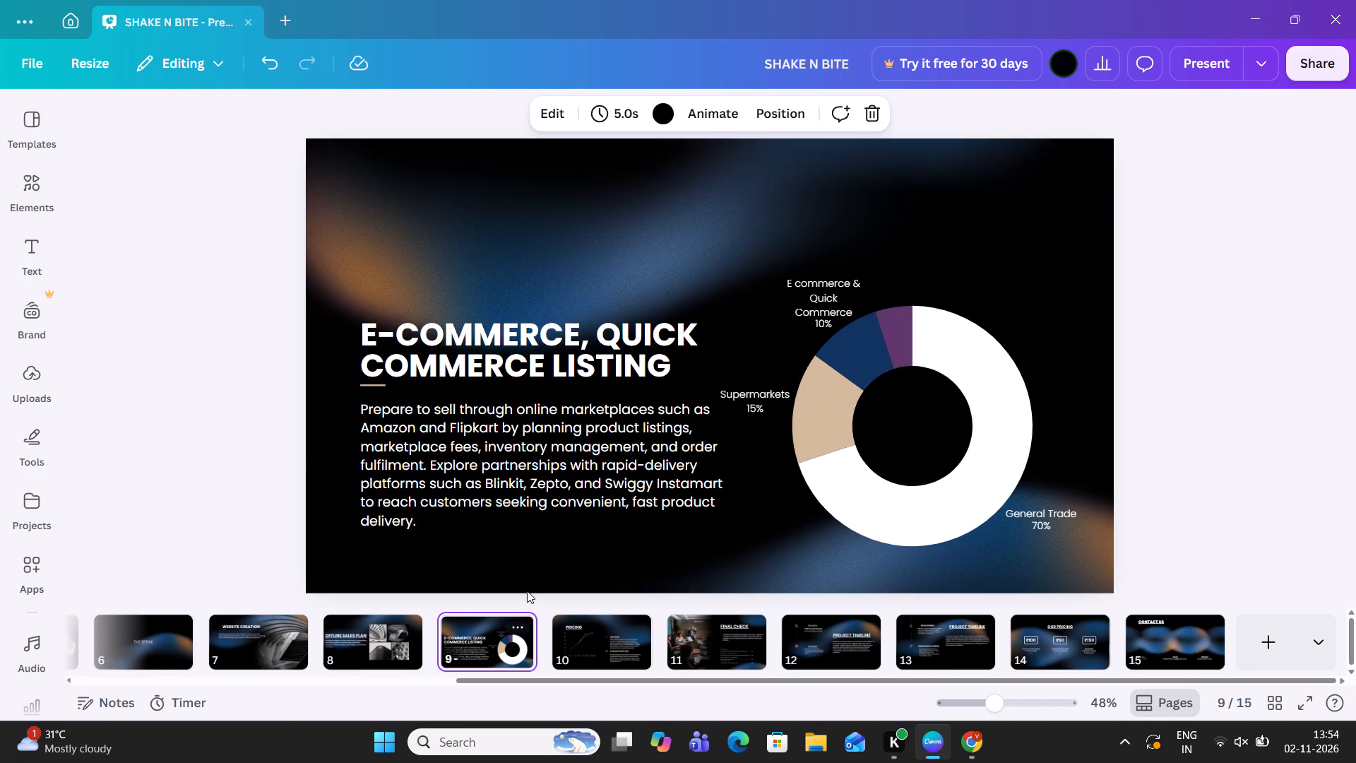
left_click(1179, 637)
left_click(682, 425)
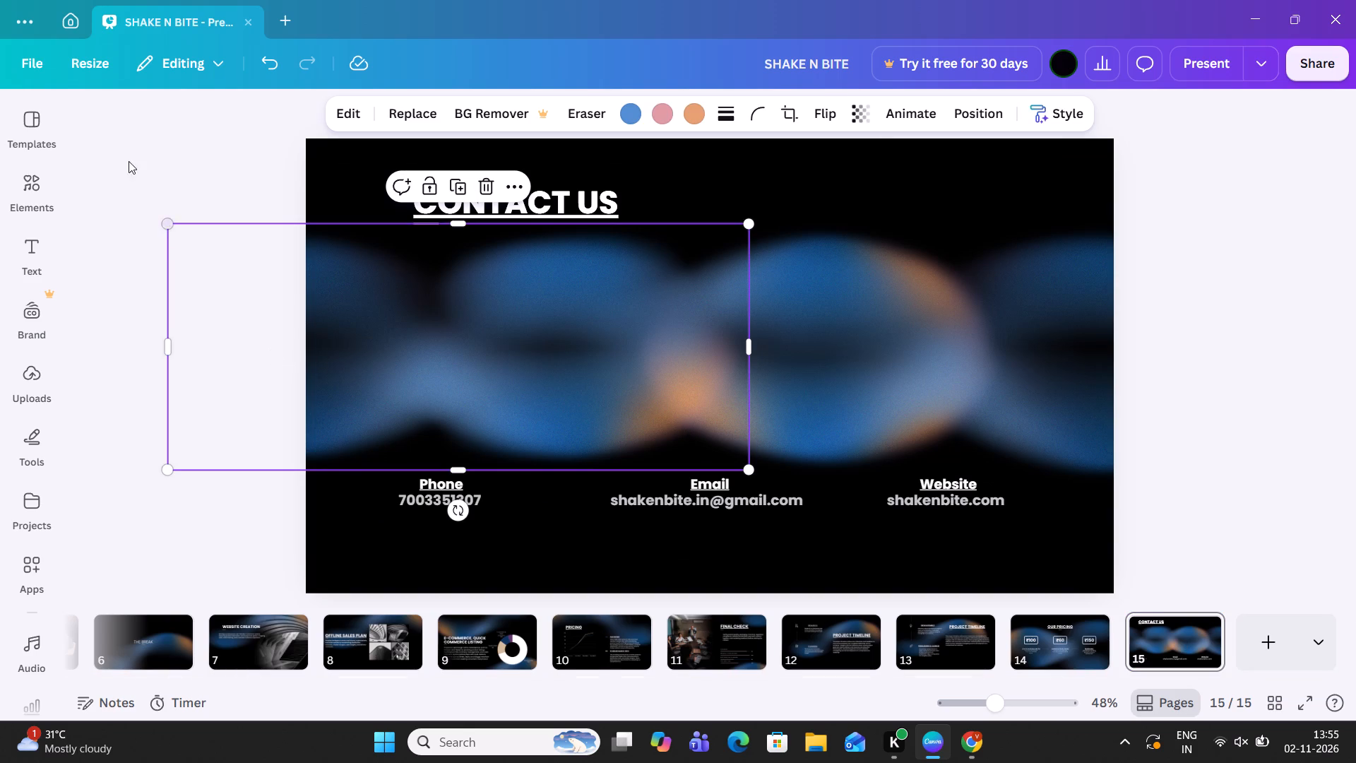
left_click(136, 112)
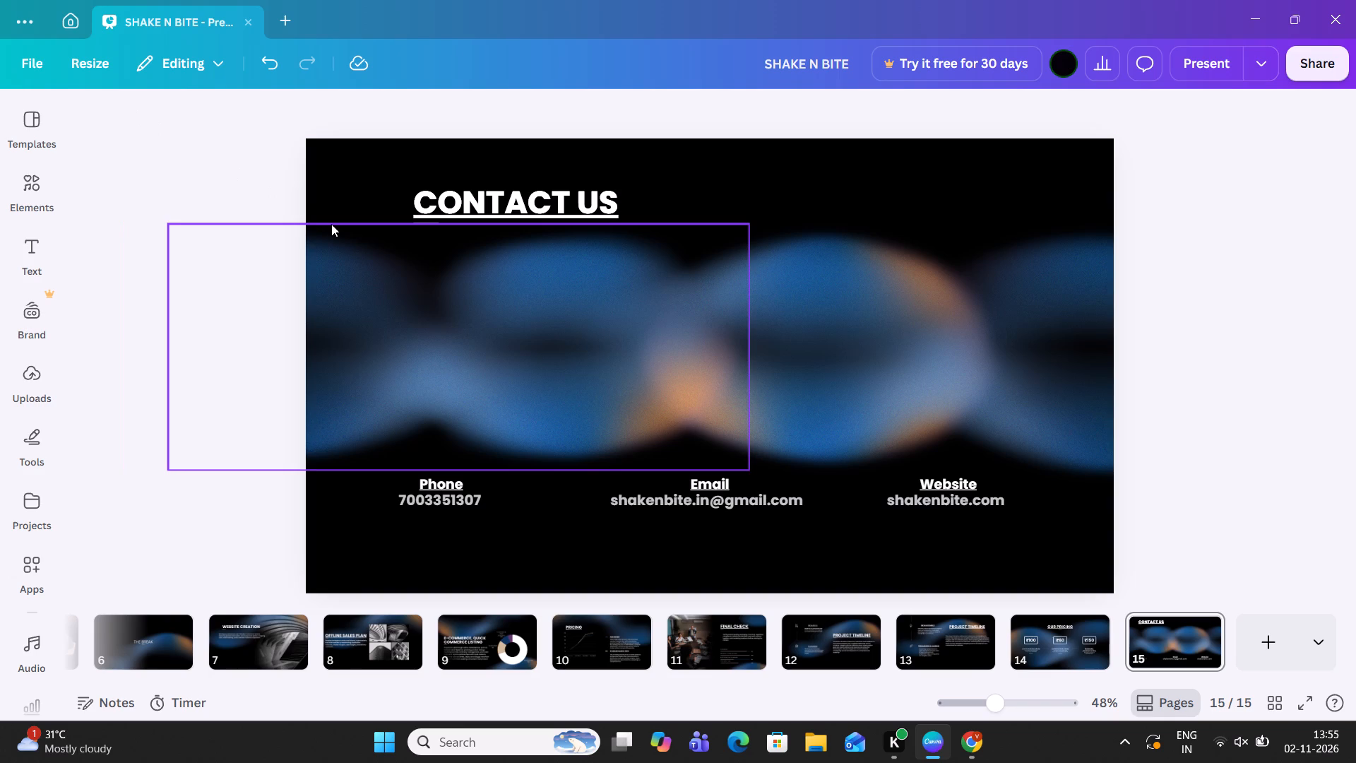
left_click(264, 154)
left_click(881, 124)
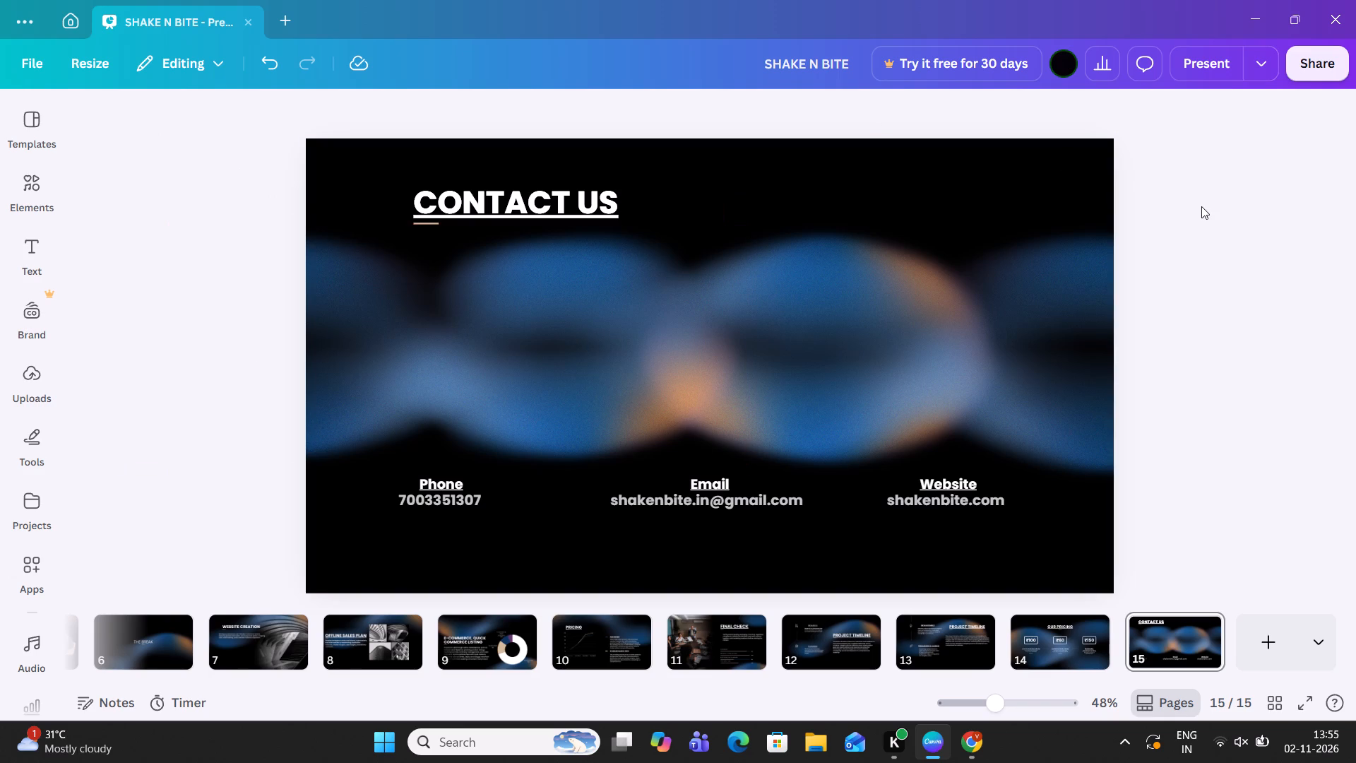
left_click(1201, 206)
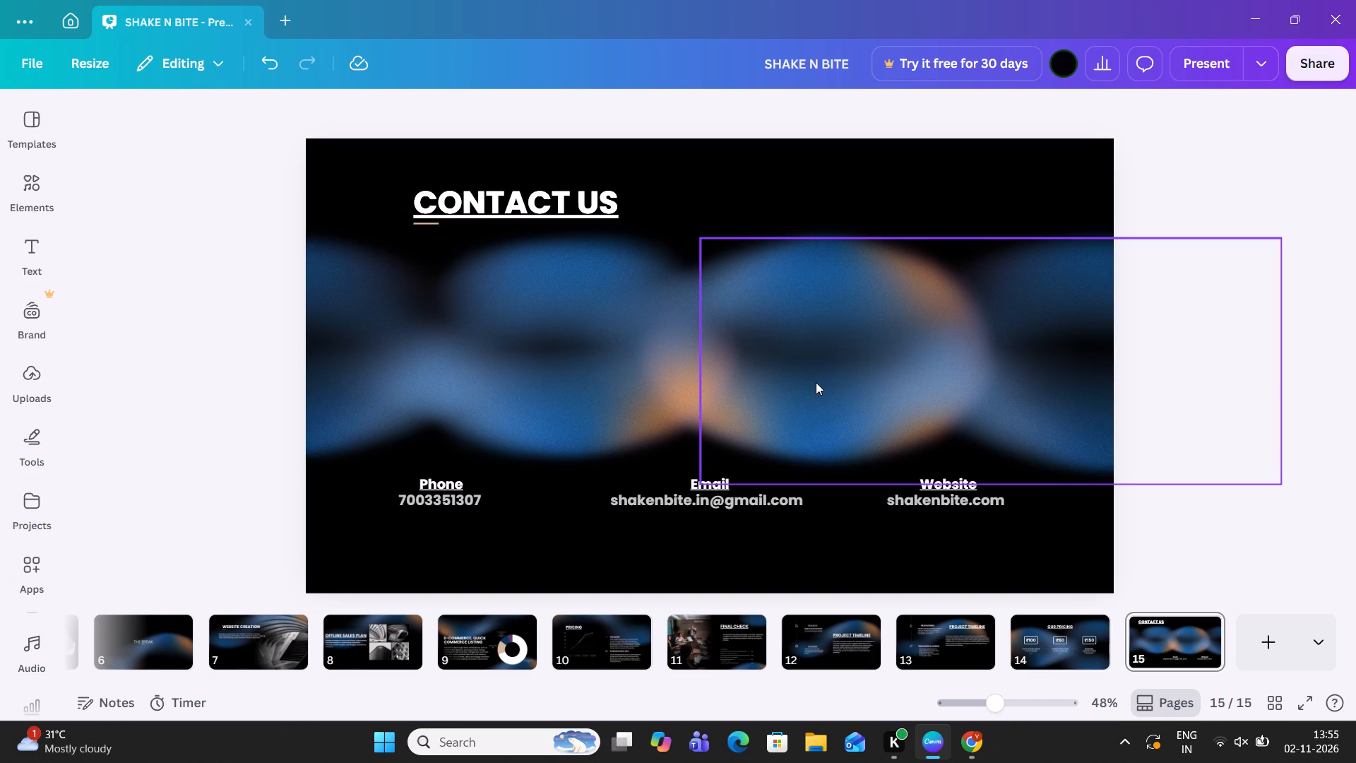
Move the rightmost gradient up and slightly left, levelling its top and bottom edges with the ring's other gradient.
left_click_drag(915, 372, 1023, 374)
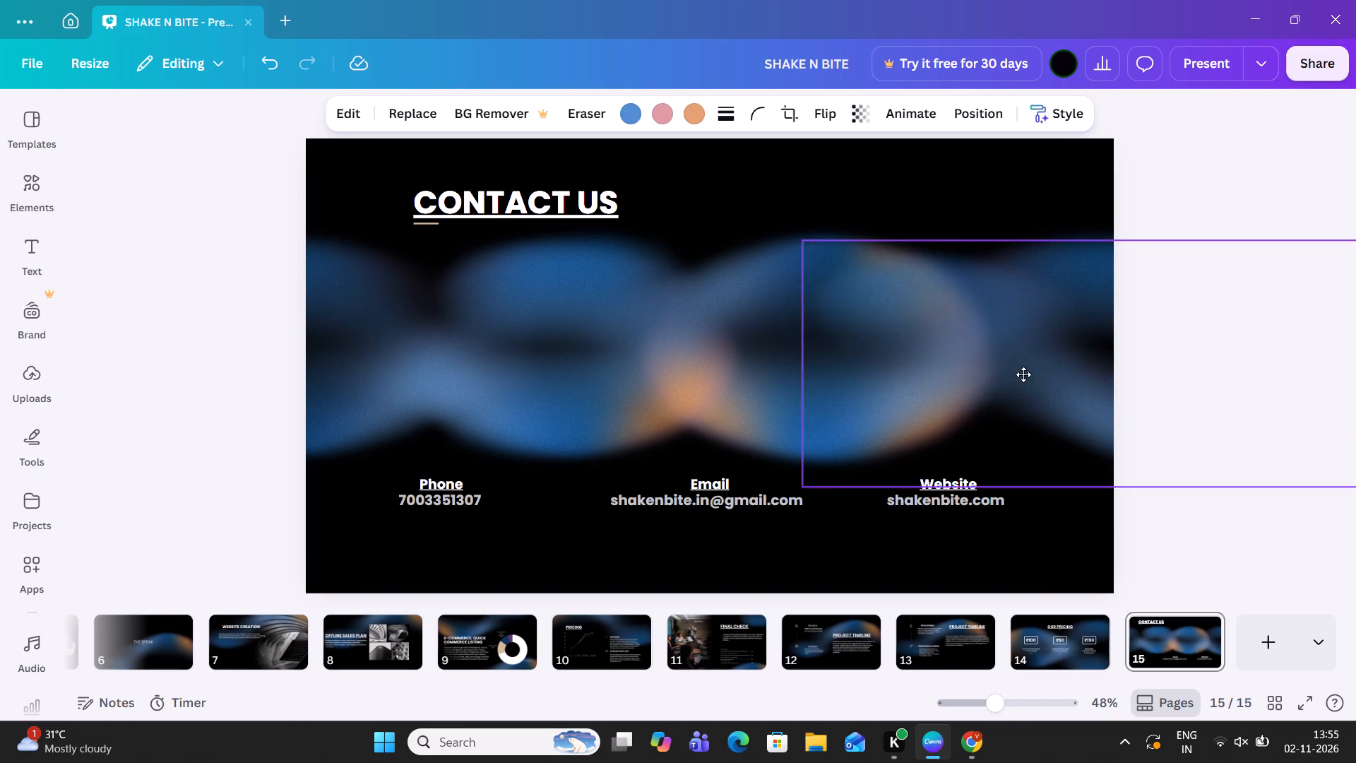
left_click_drag(1023, 374, 941, 366)
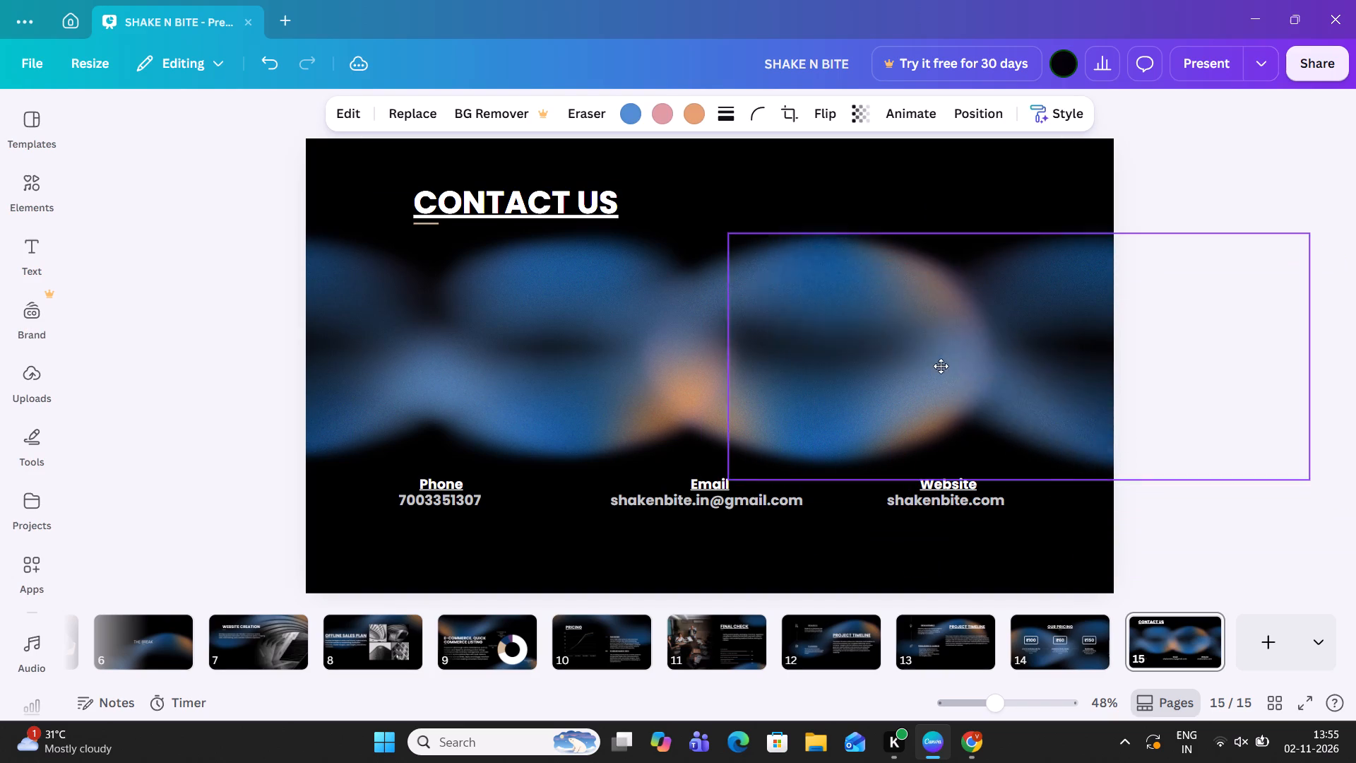
left_click_drag(941, 366, 903, 357)
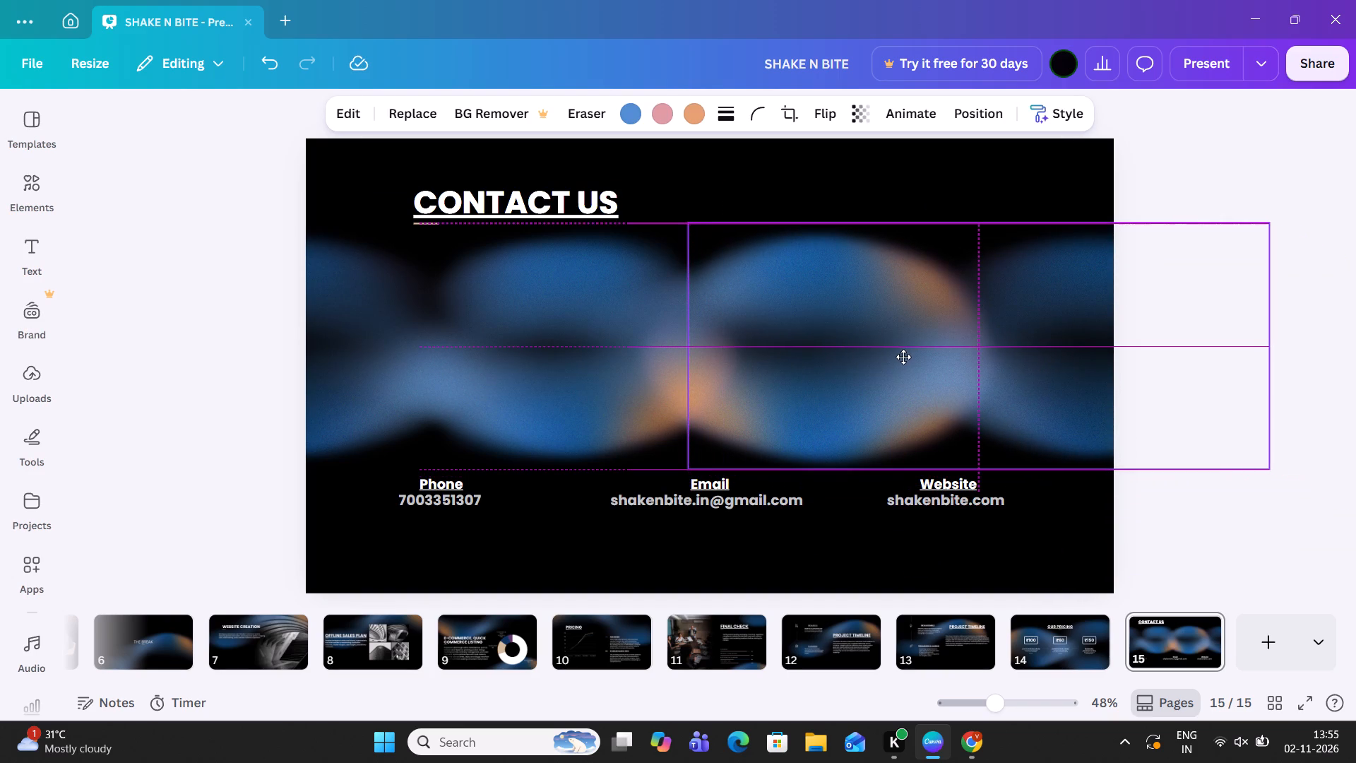
left_click_drag(903, 357, 903, 357)
left_click(1328, 219)
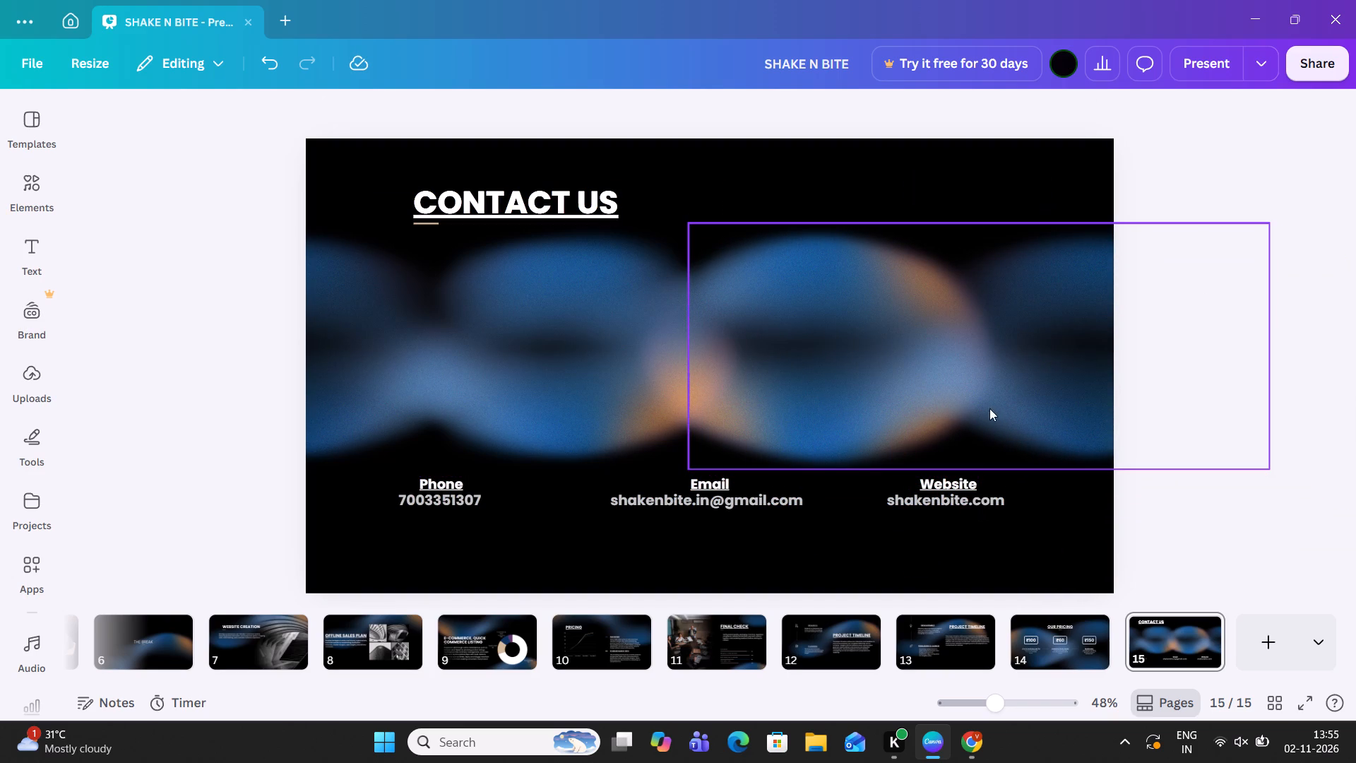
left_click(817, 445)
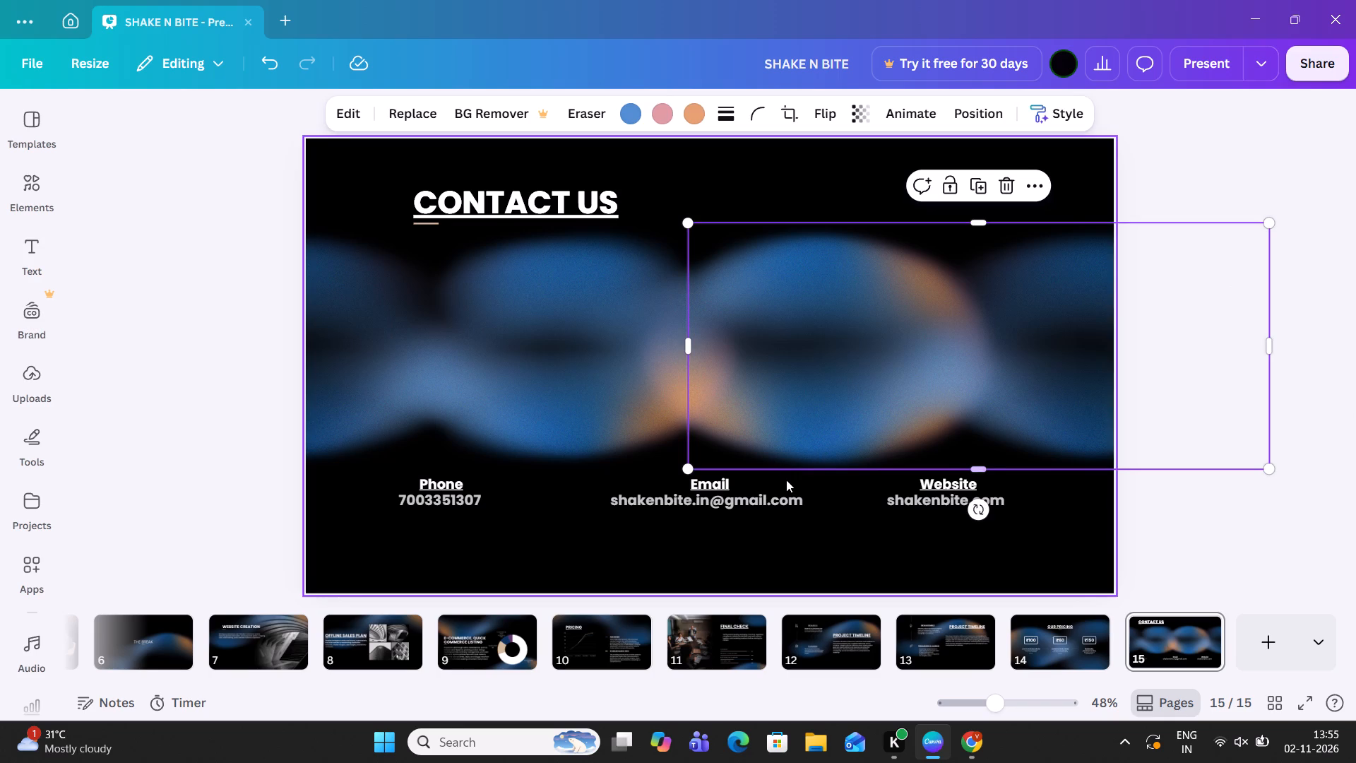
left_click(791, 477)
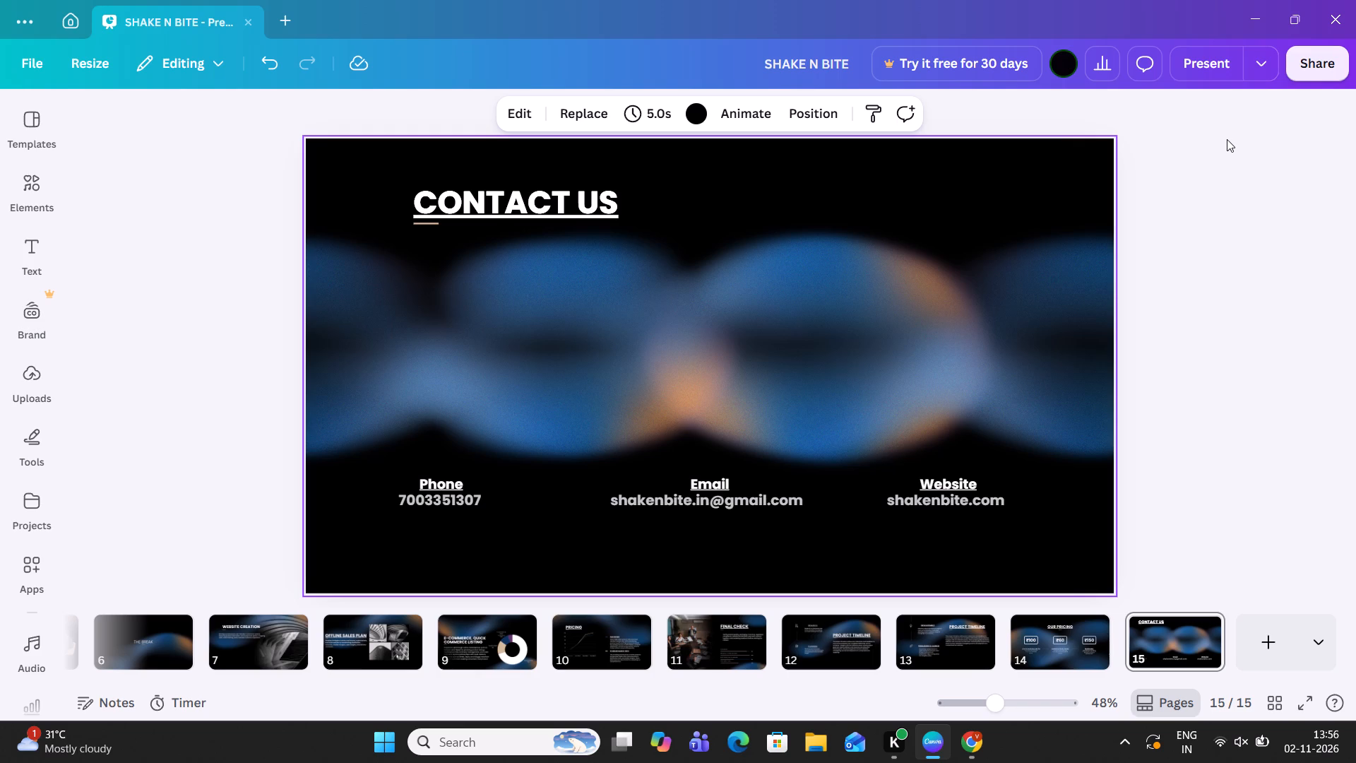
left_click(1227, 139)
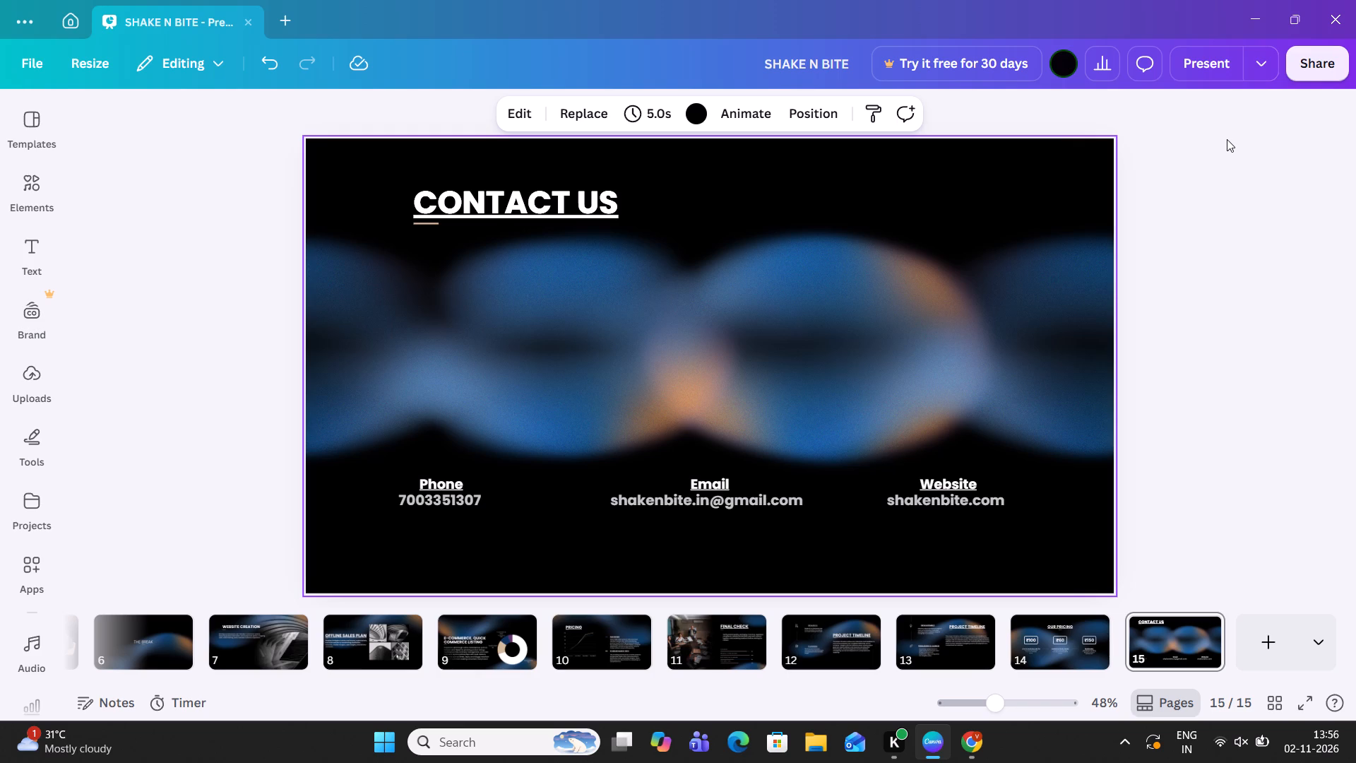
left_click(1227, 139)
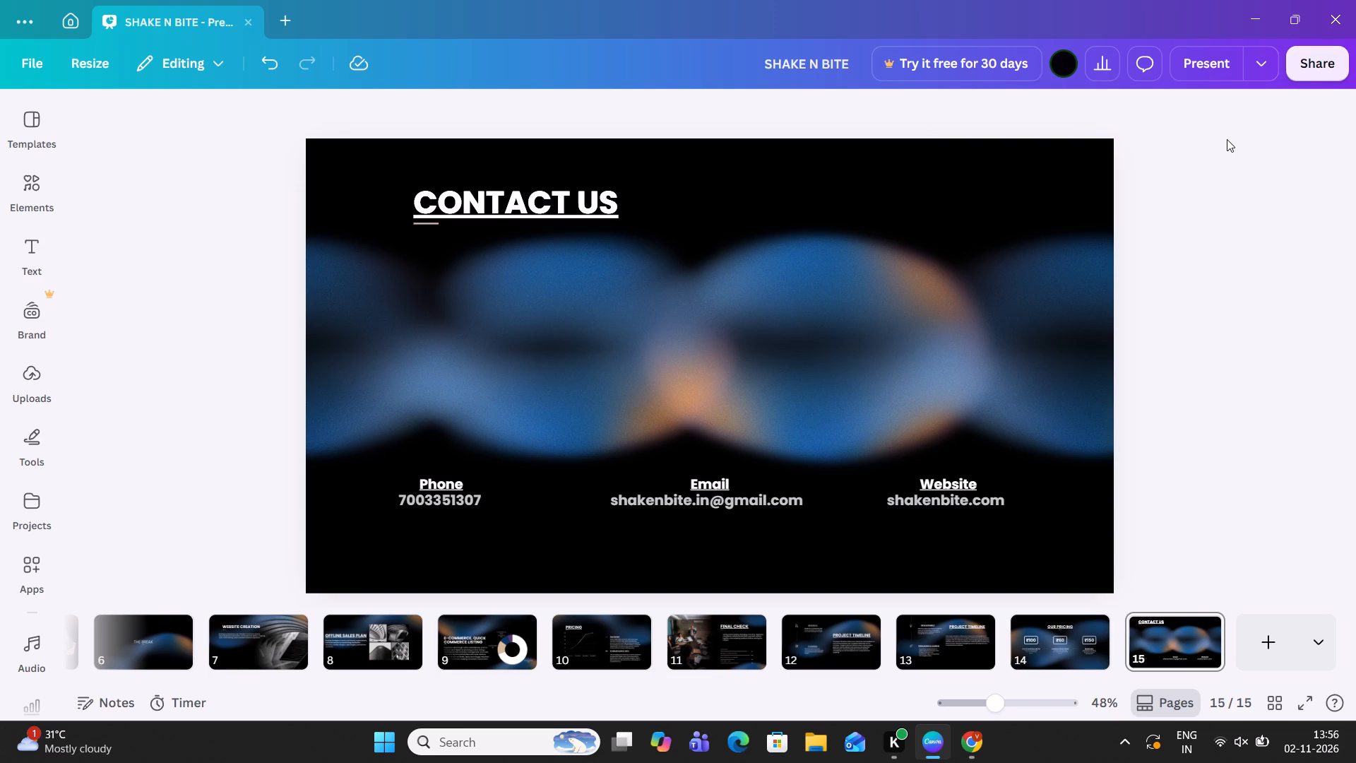
Switch to the Chrome window.
key("alt+Tab")
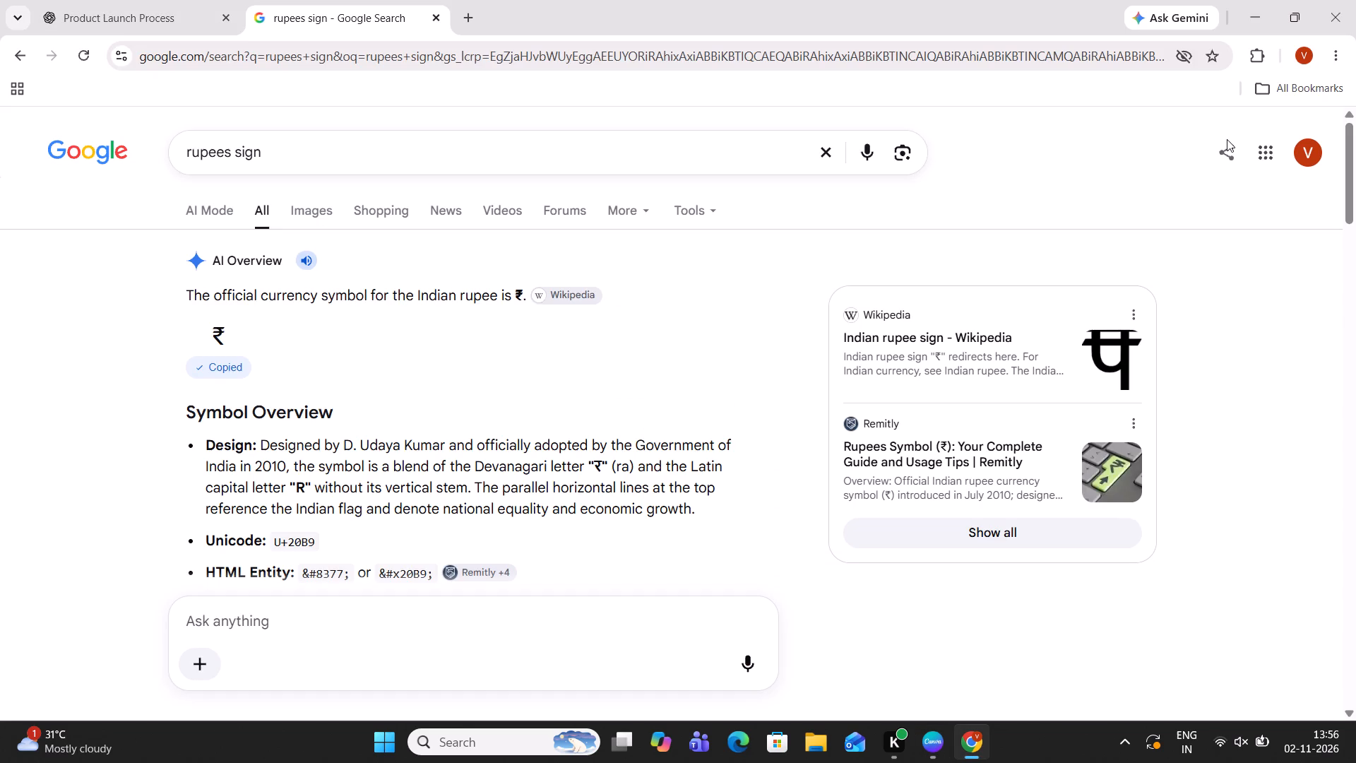
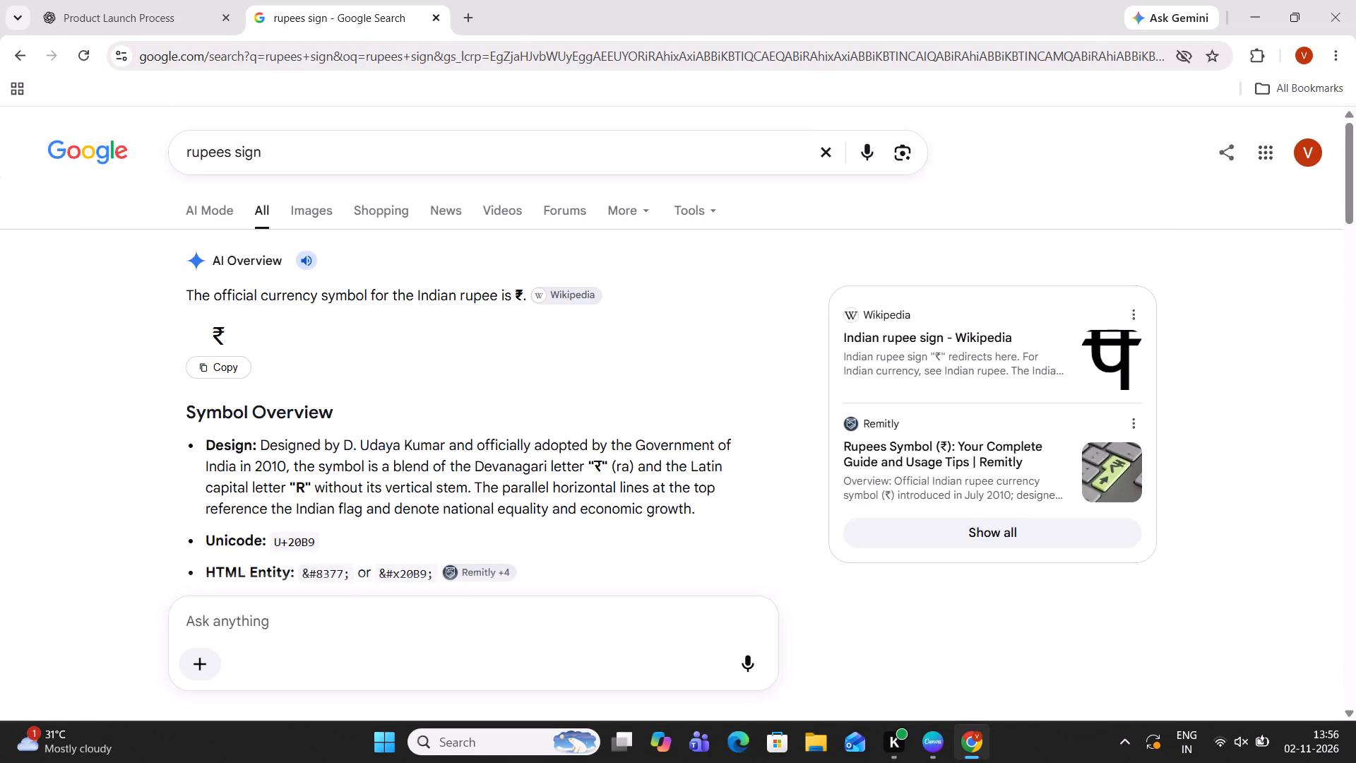
Switch back to the SHAKE N BITE presentation in Canva.
key("alt+Tab")
key("alt+Tab")
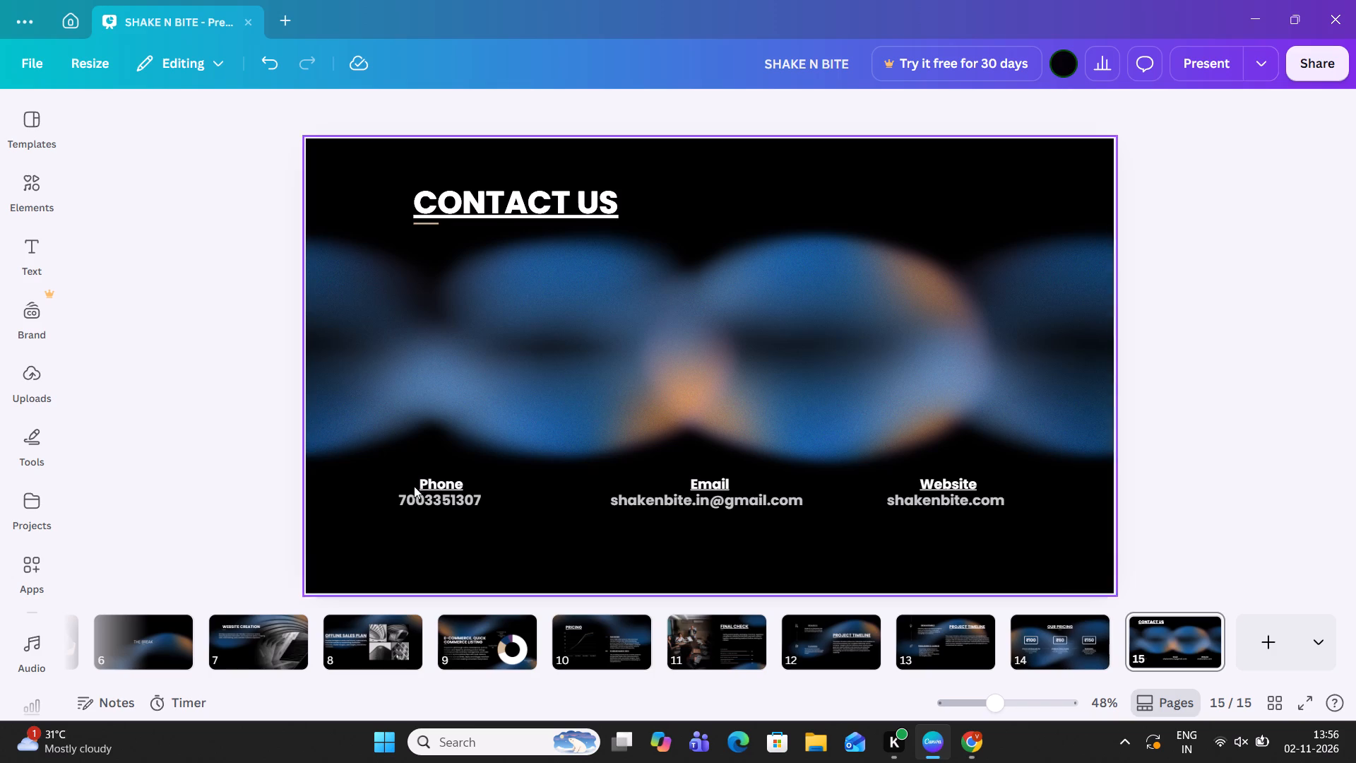
Try several solid and gradient text colours on the phone number, settling on the default grey-to-white linear gradient (#a6a6a6 to #ffffff).
left_click(419, 498)
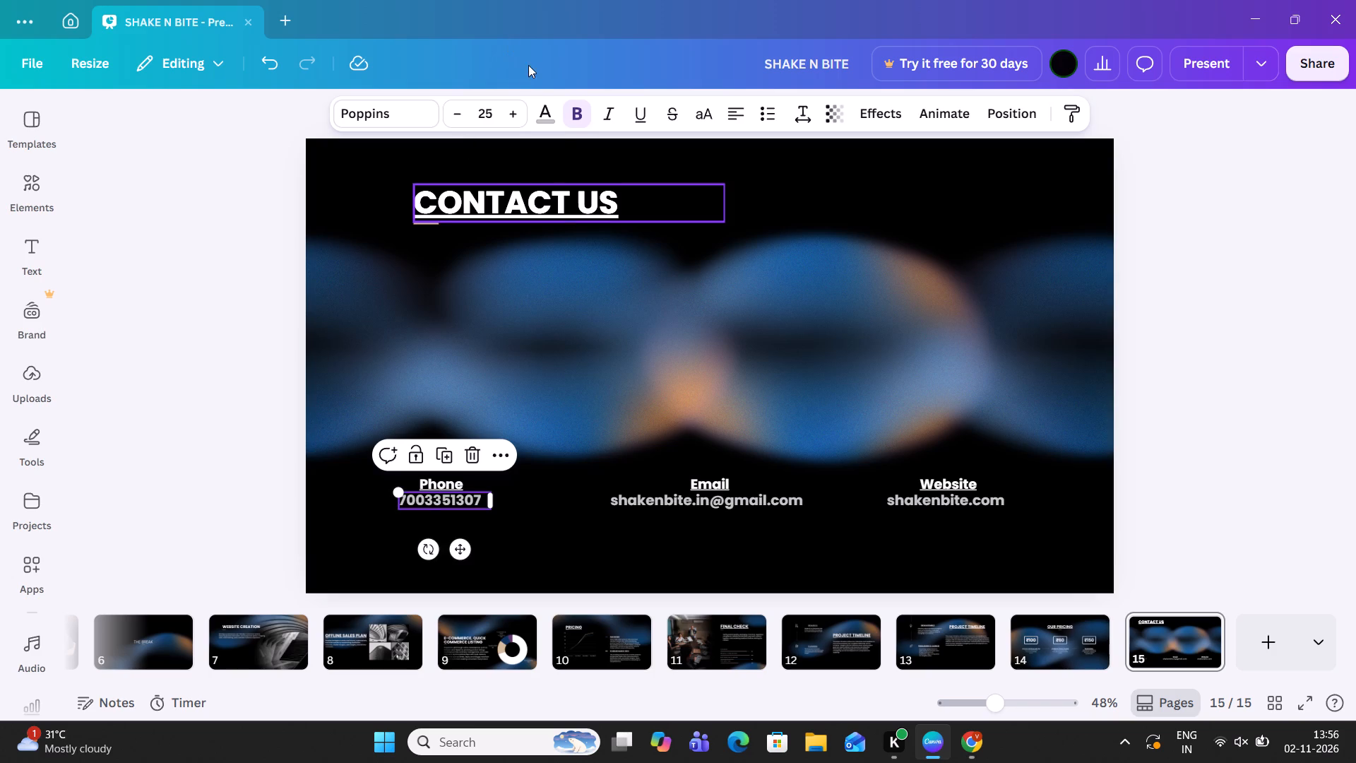
left_click(545, 119)
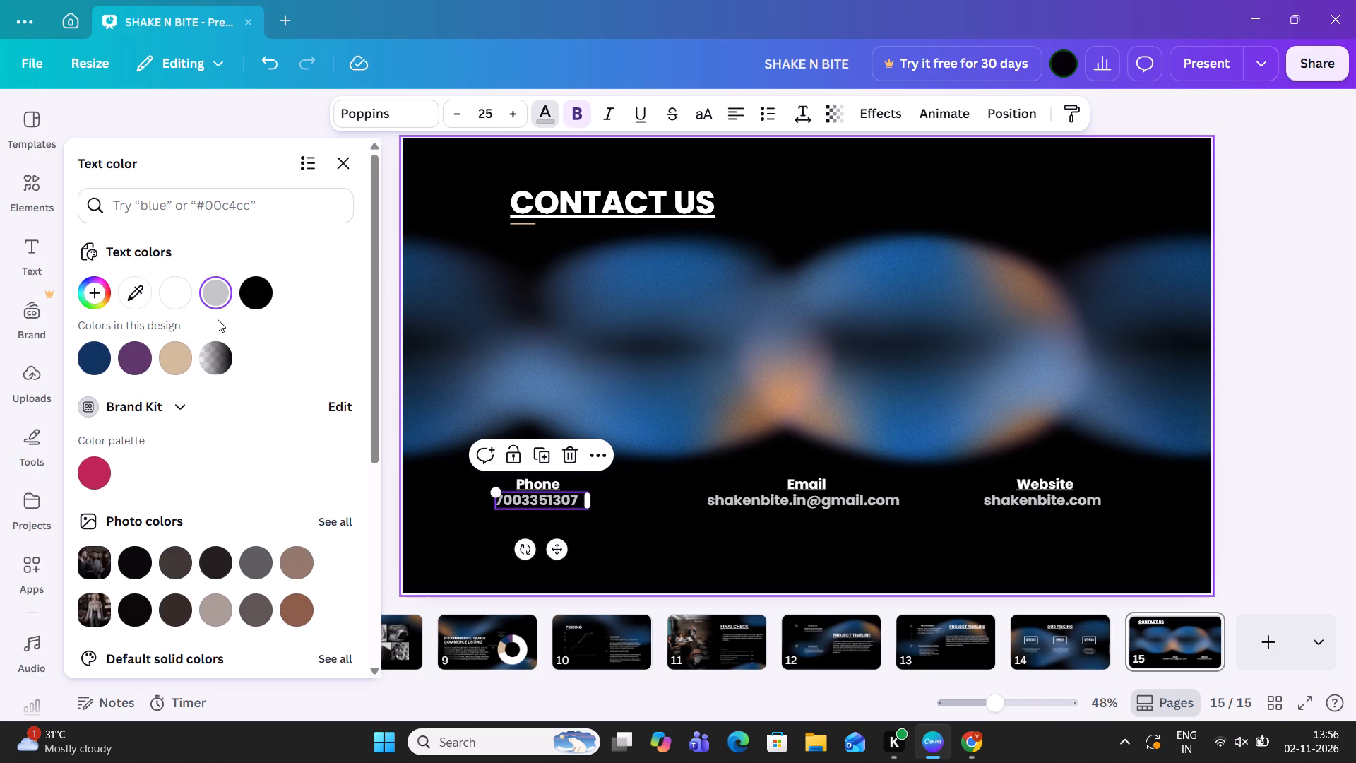
left_click(256, 294)
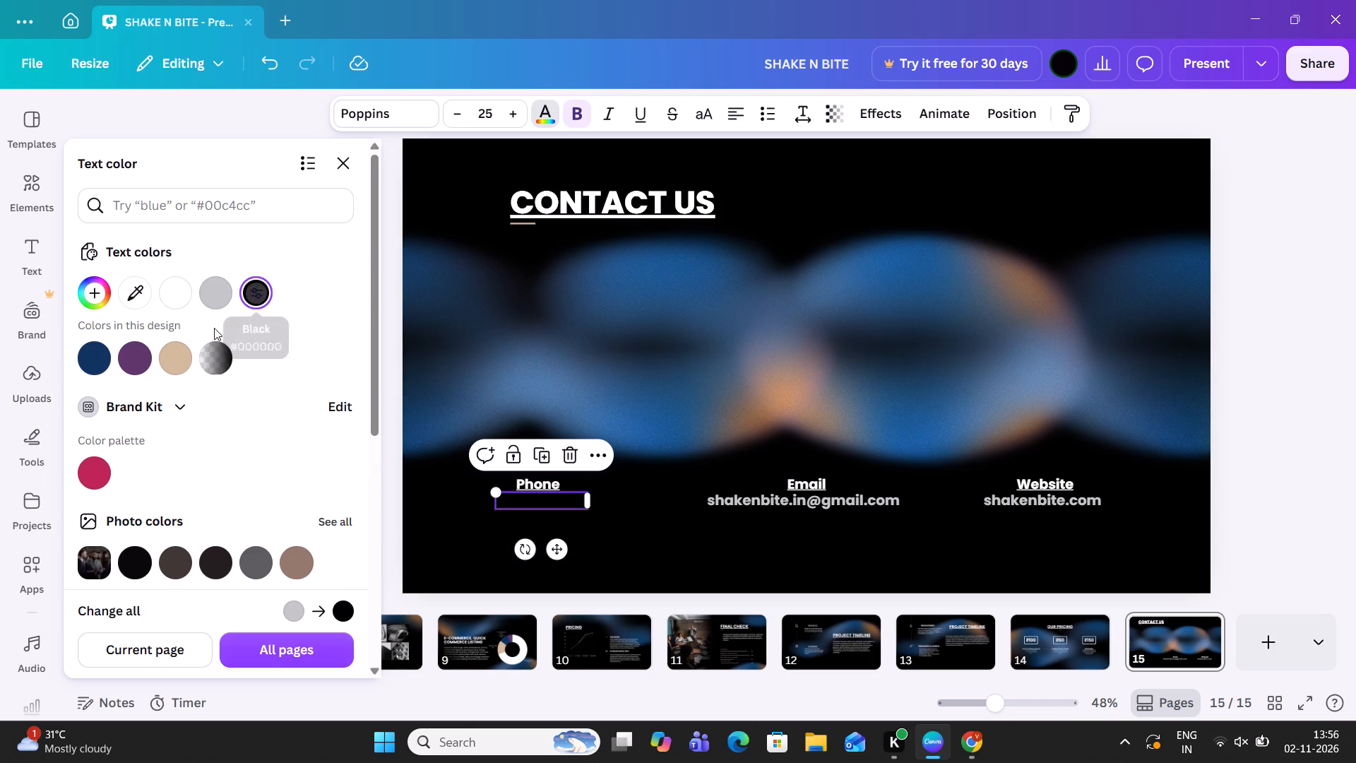
left_click(179, 296)
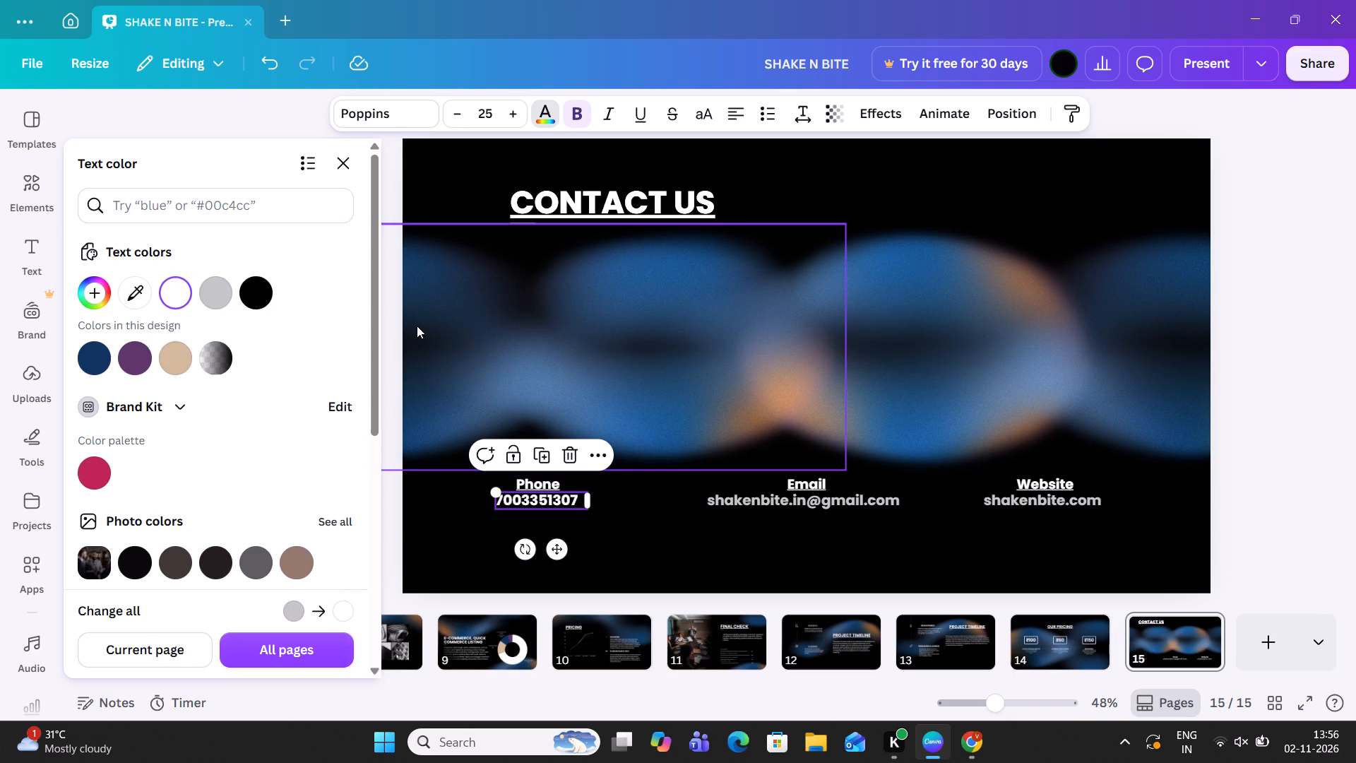
left_click(371, 461)
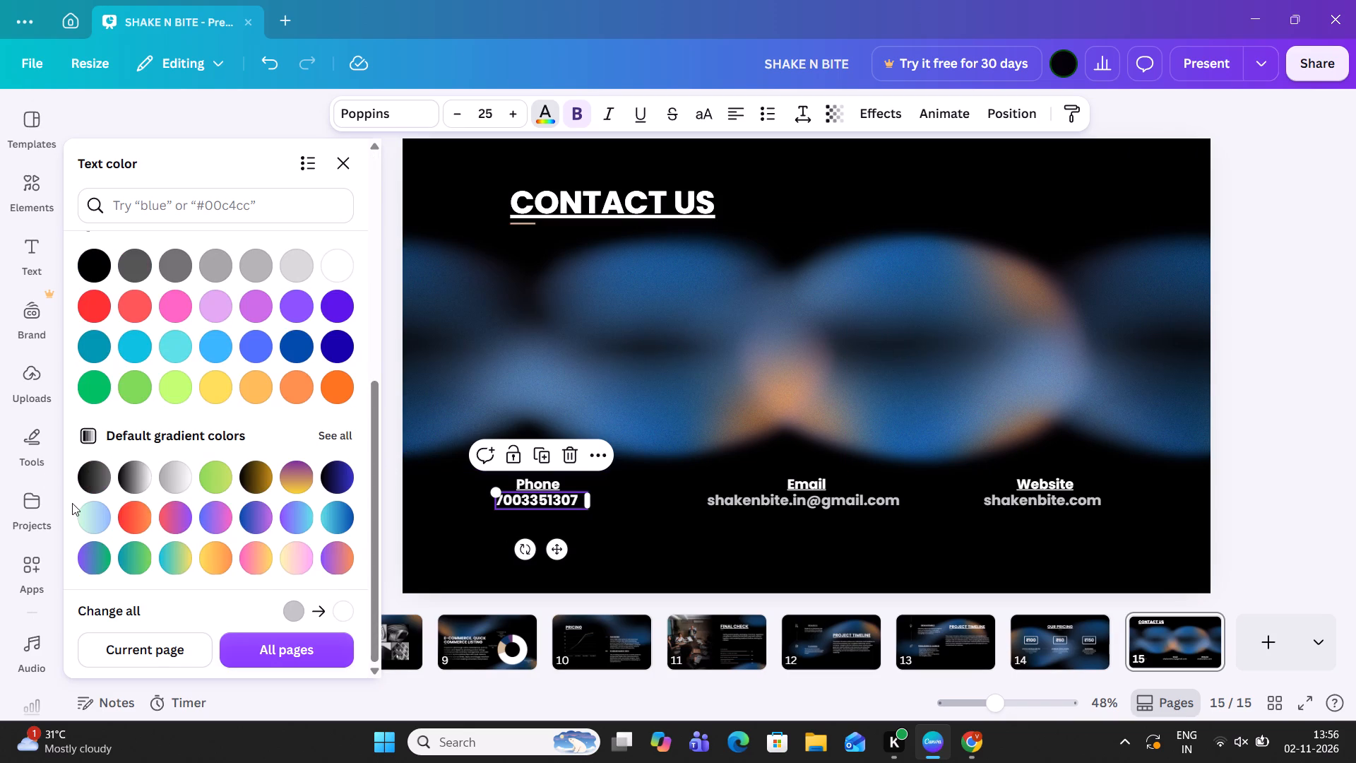
left_click(99, 477)
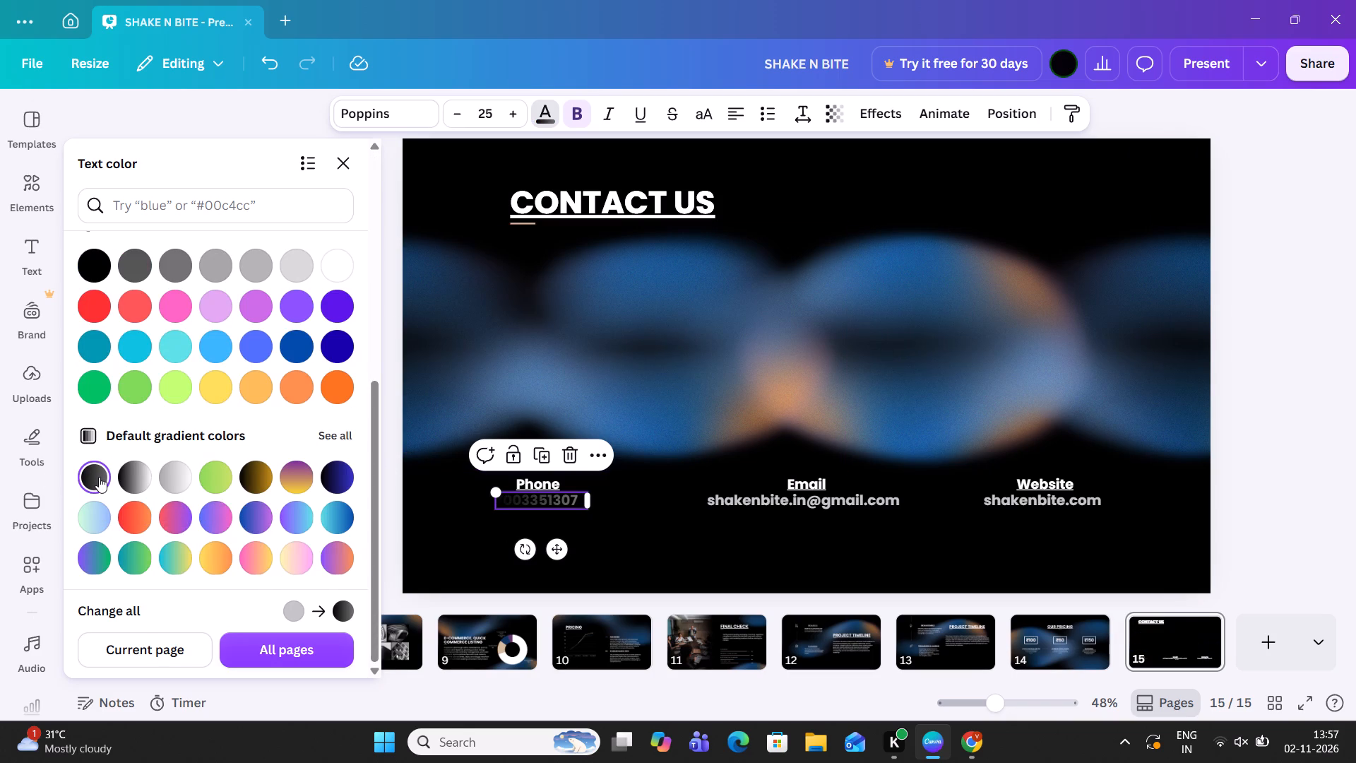
left_click(130, 478)
left_click(181, 476)
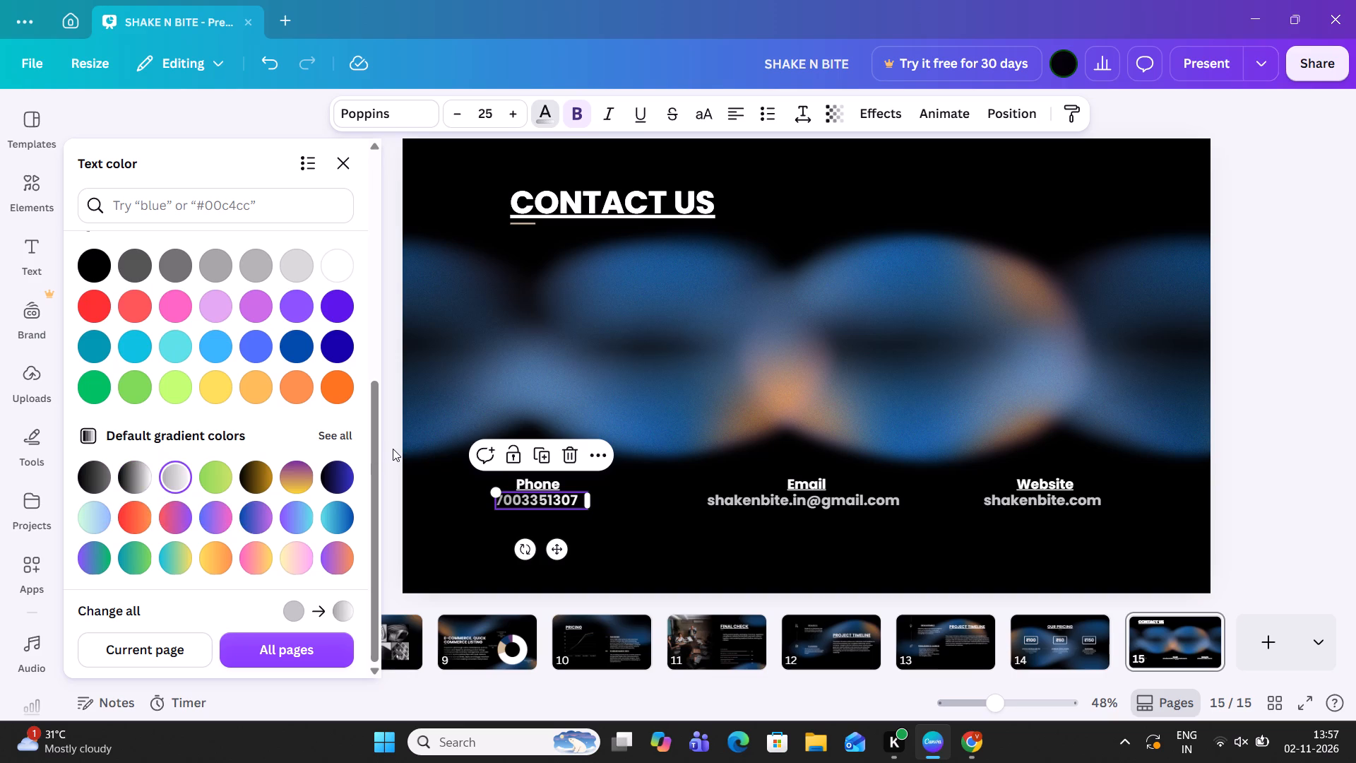
left_click(300, 478)
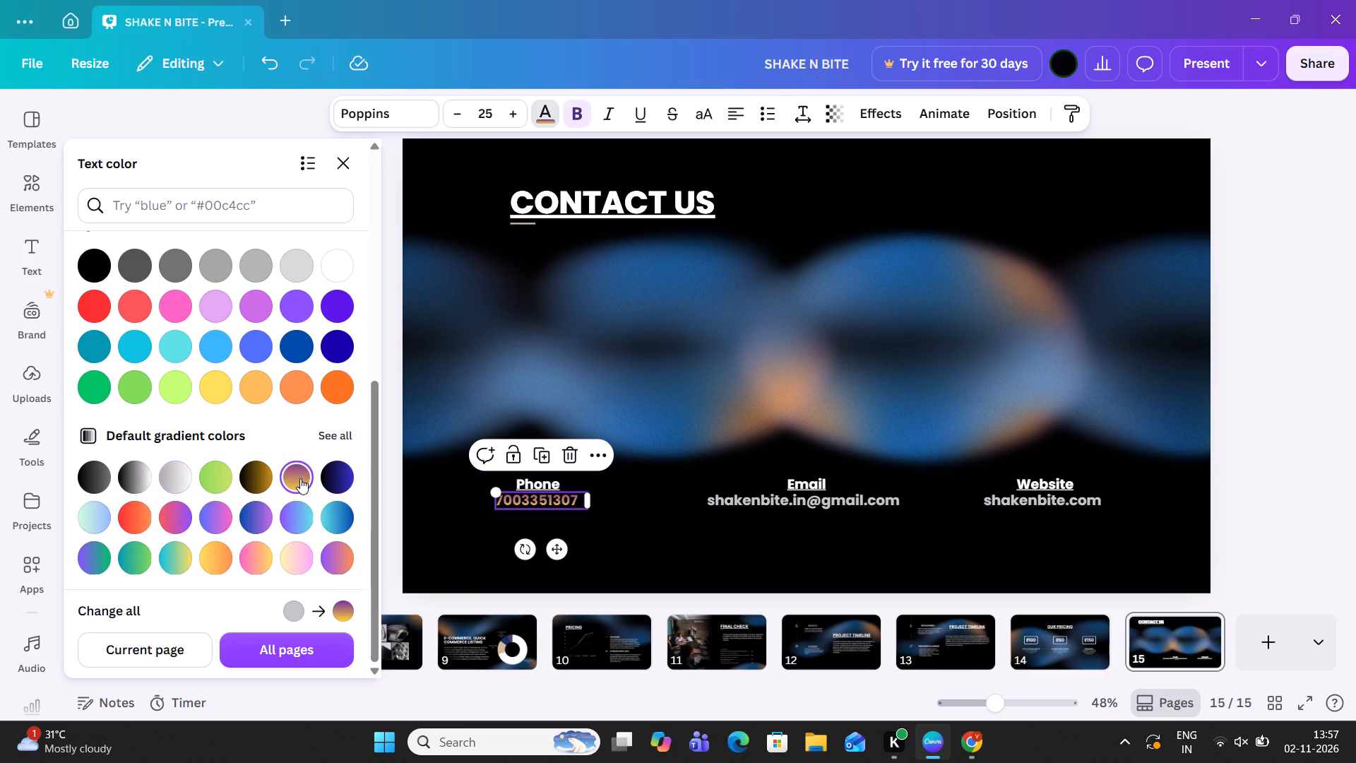
left_click(300, 478)
left_click(334, 471)
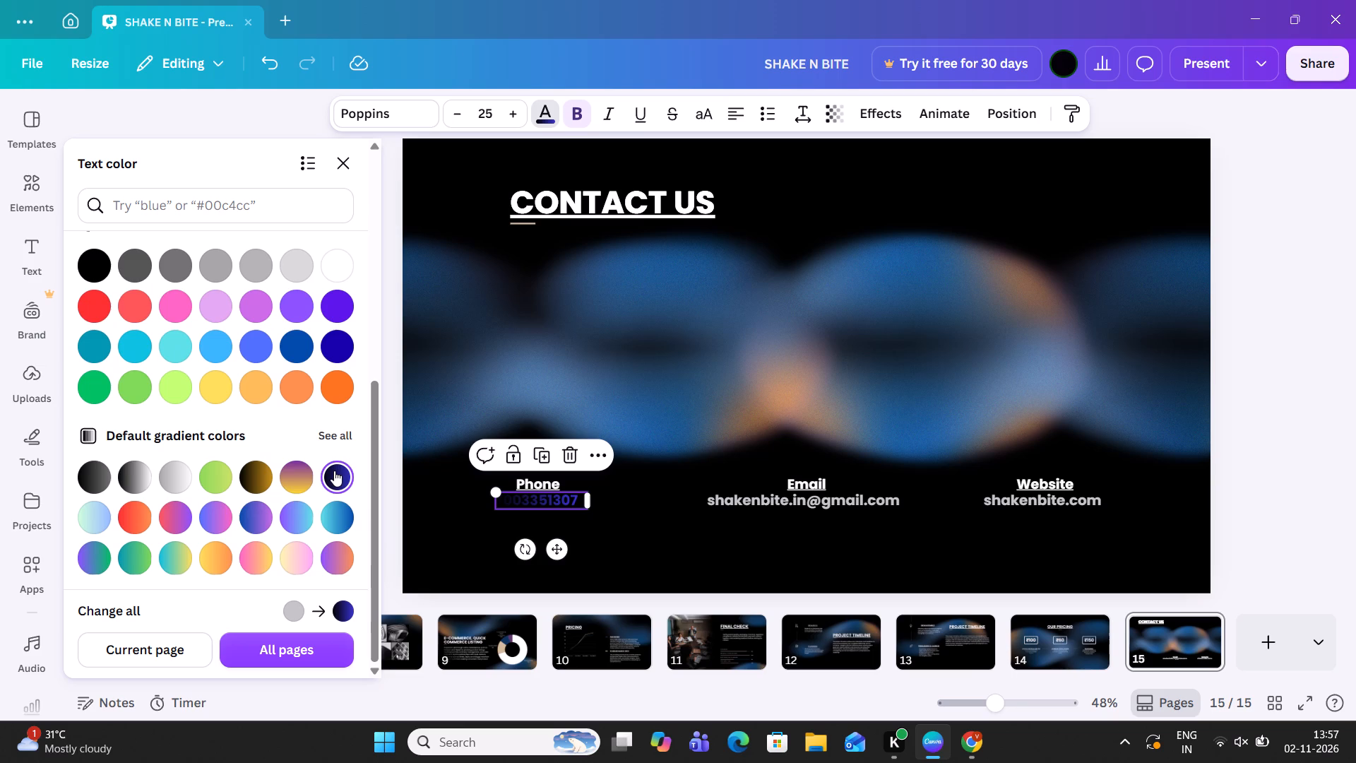
left_click(319, 526)
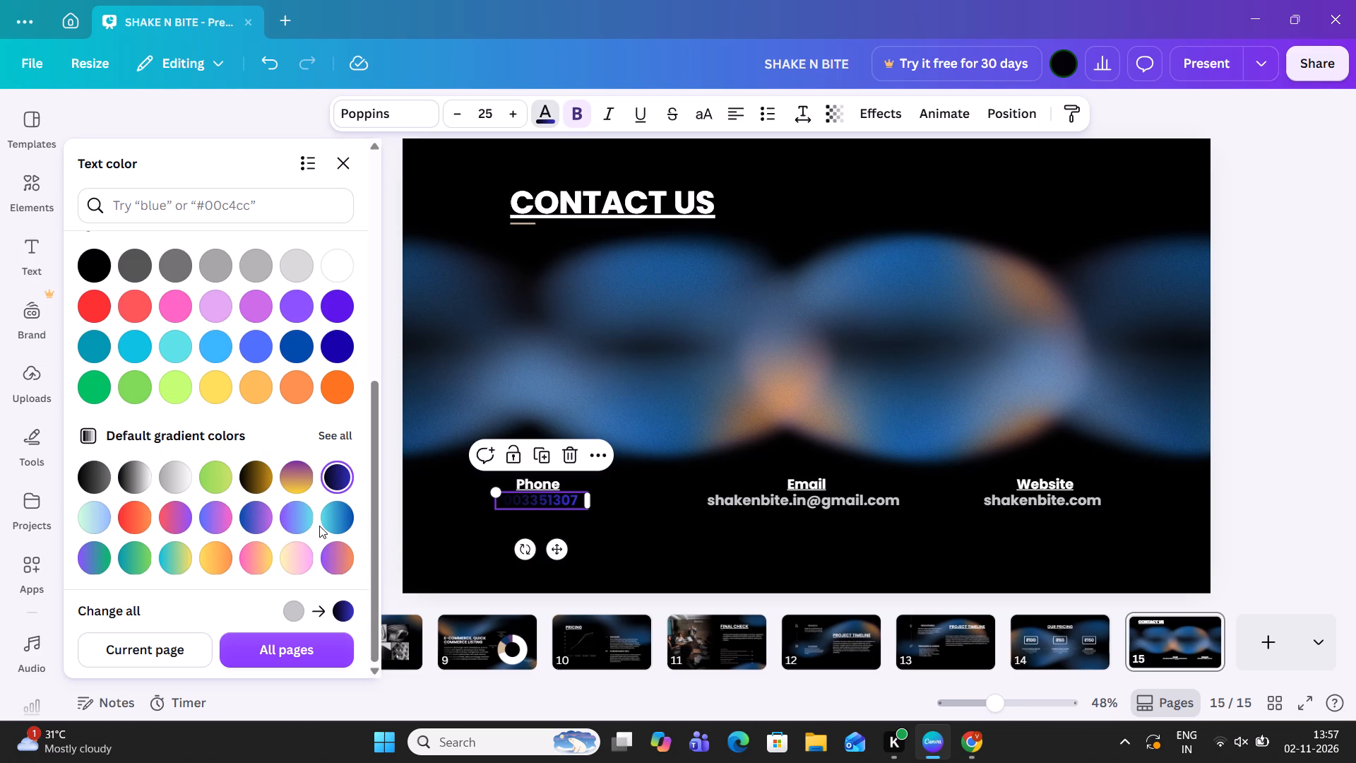
left_click(326, 525)
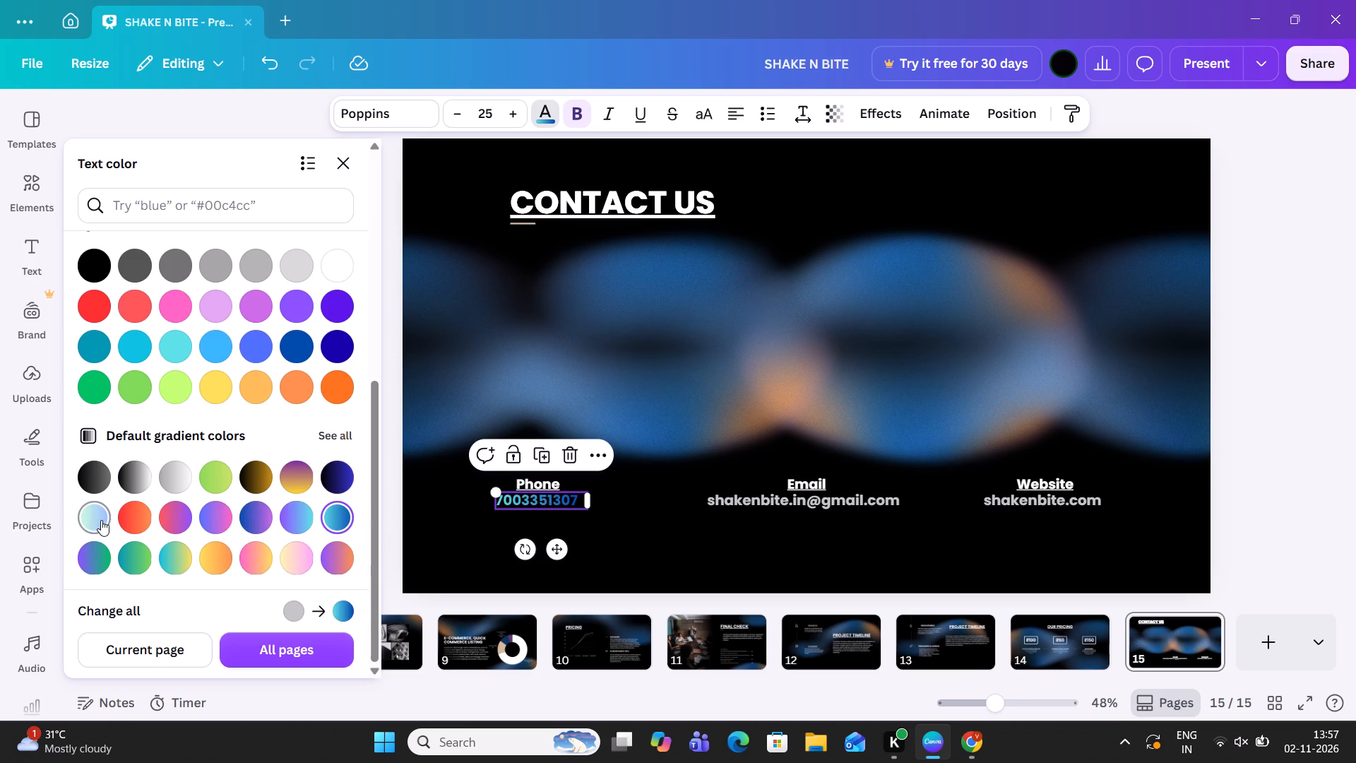
left_click(98, 517)
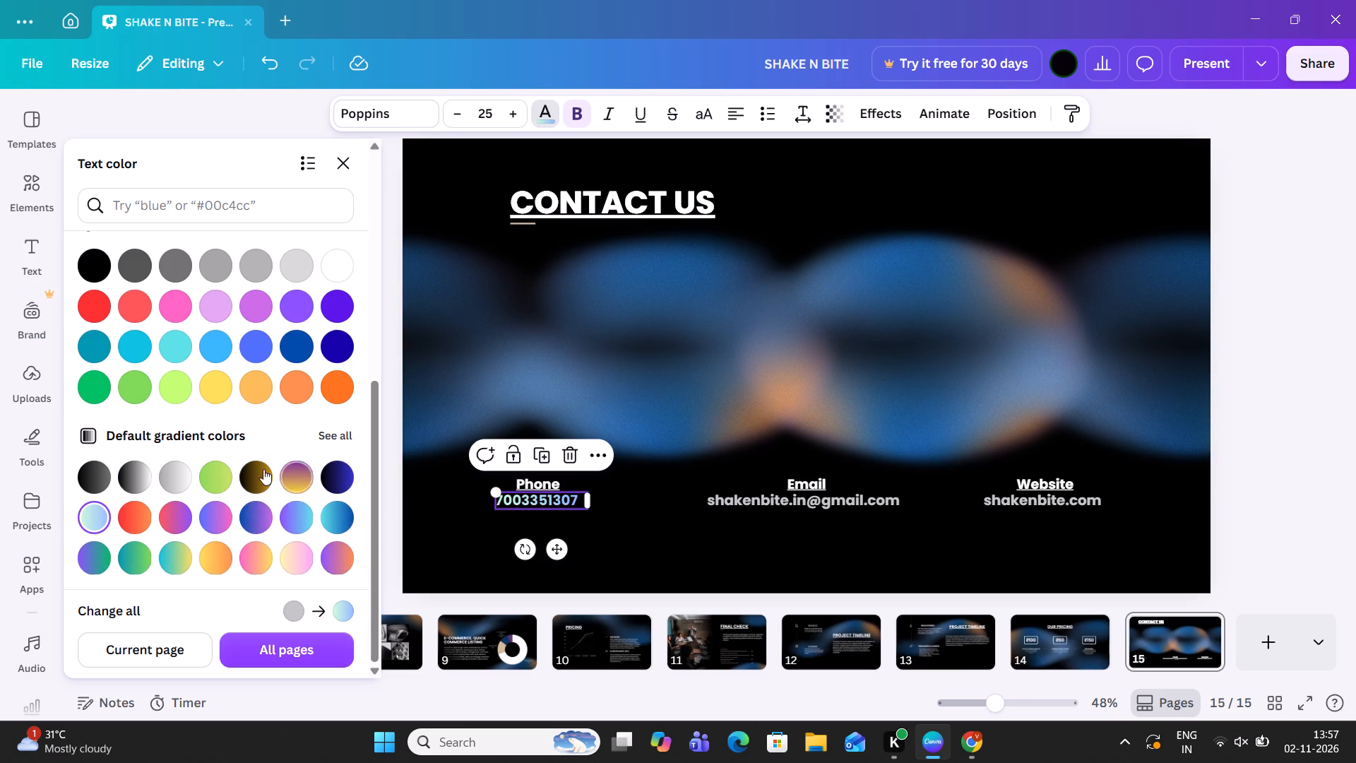
left_click(175, 473)
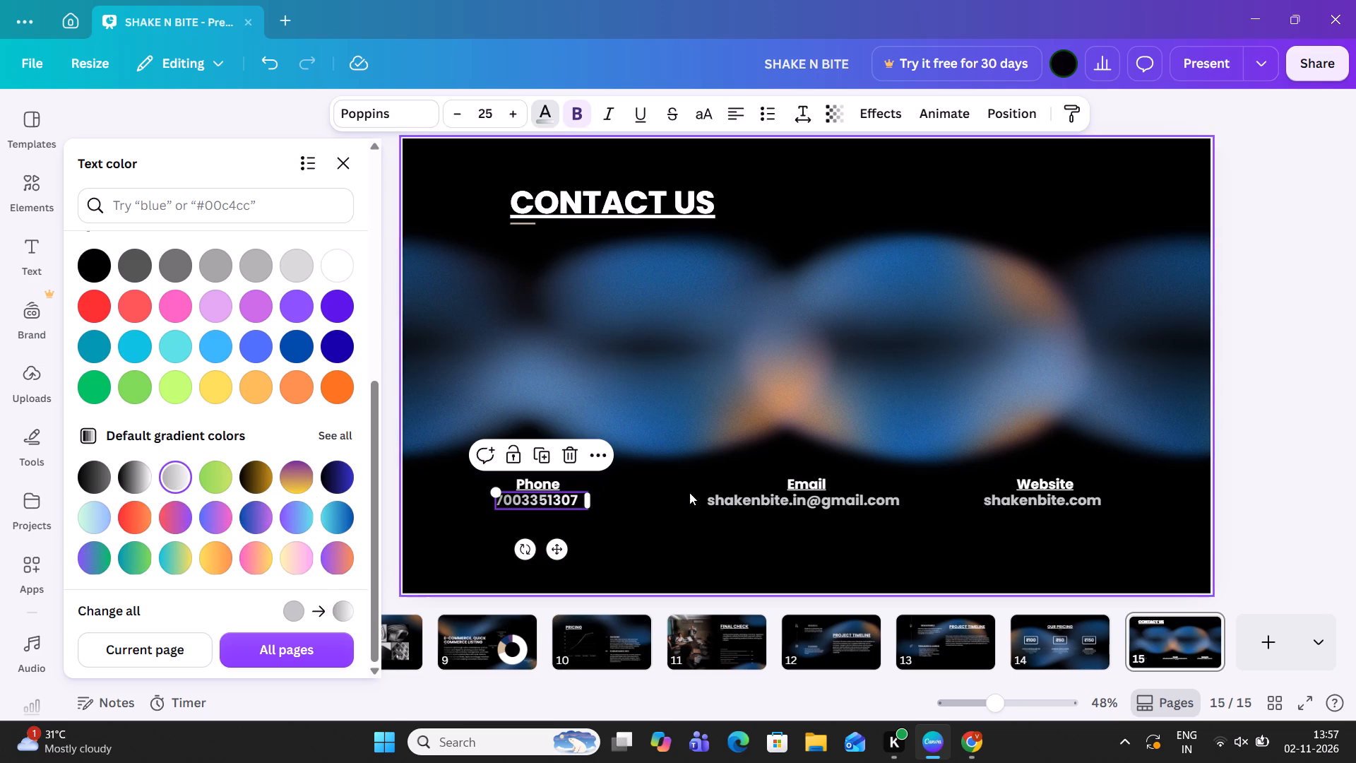
Apply the same grey-to-white gradient to the email address and website text on the Contact Us slide.
left_click(734, 499)
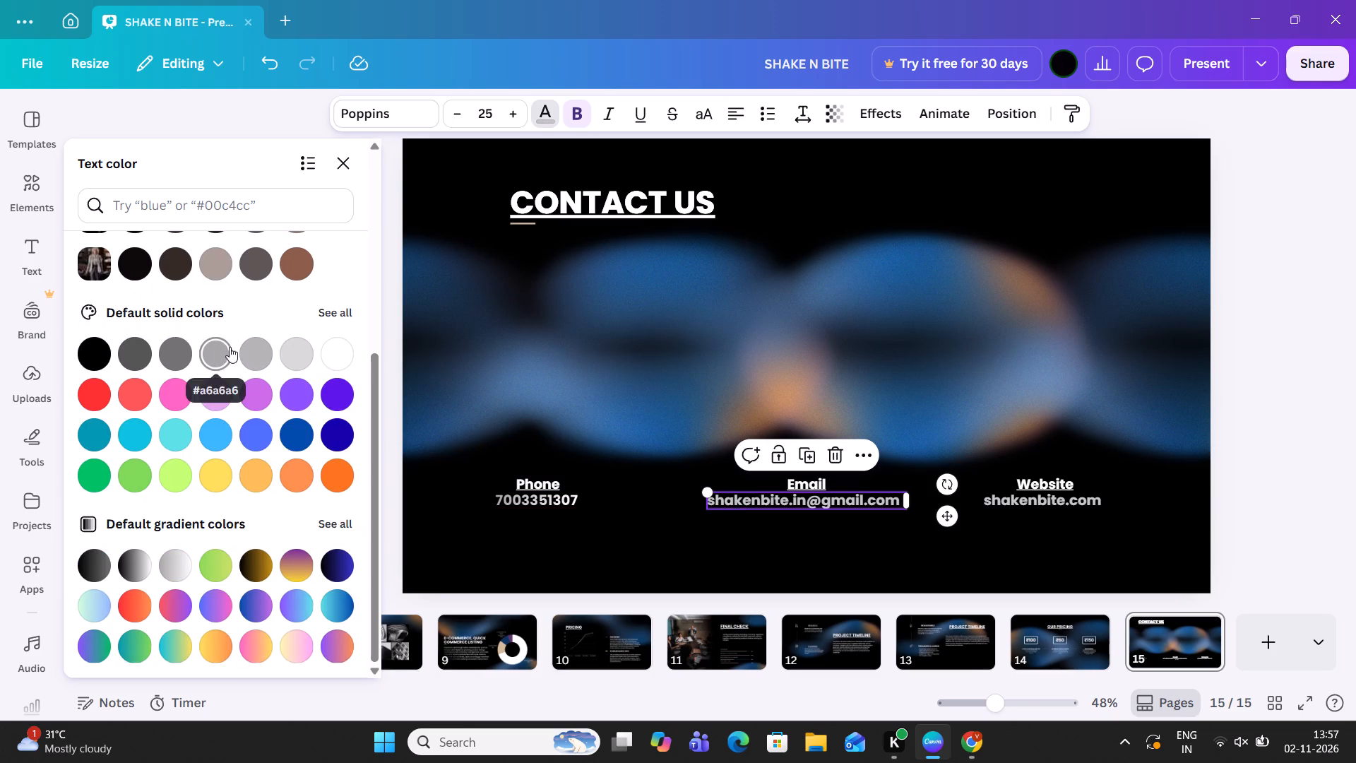
left_click(188, 566)
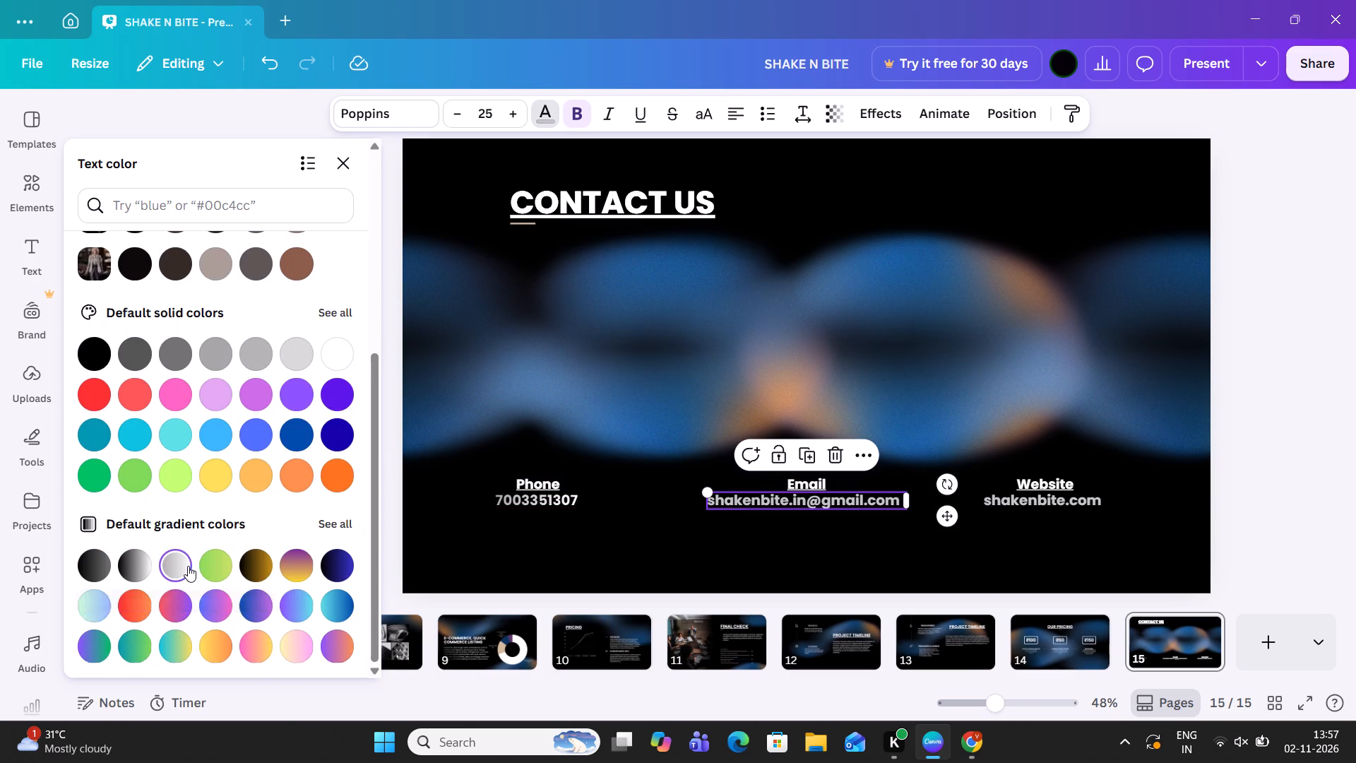
left_click(1053, 499)
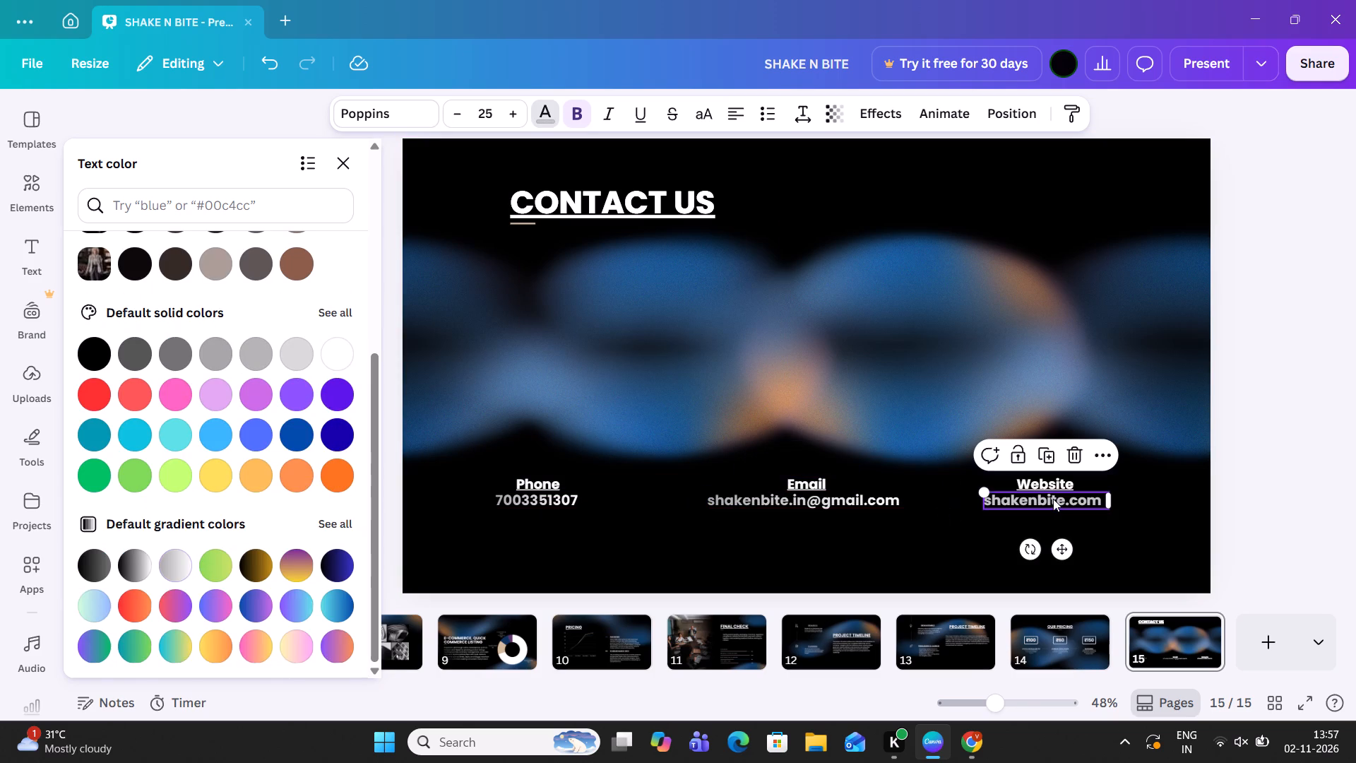
left_click(187, 562)
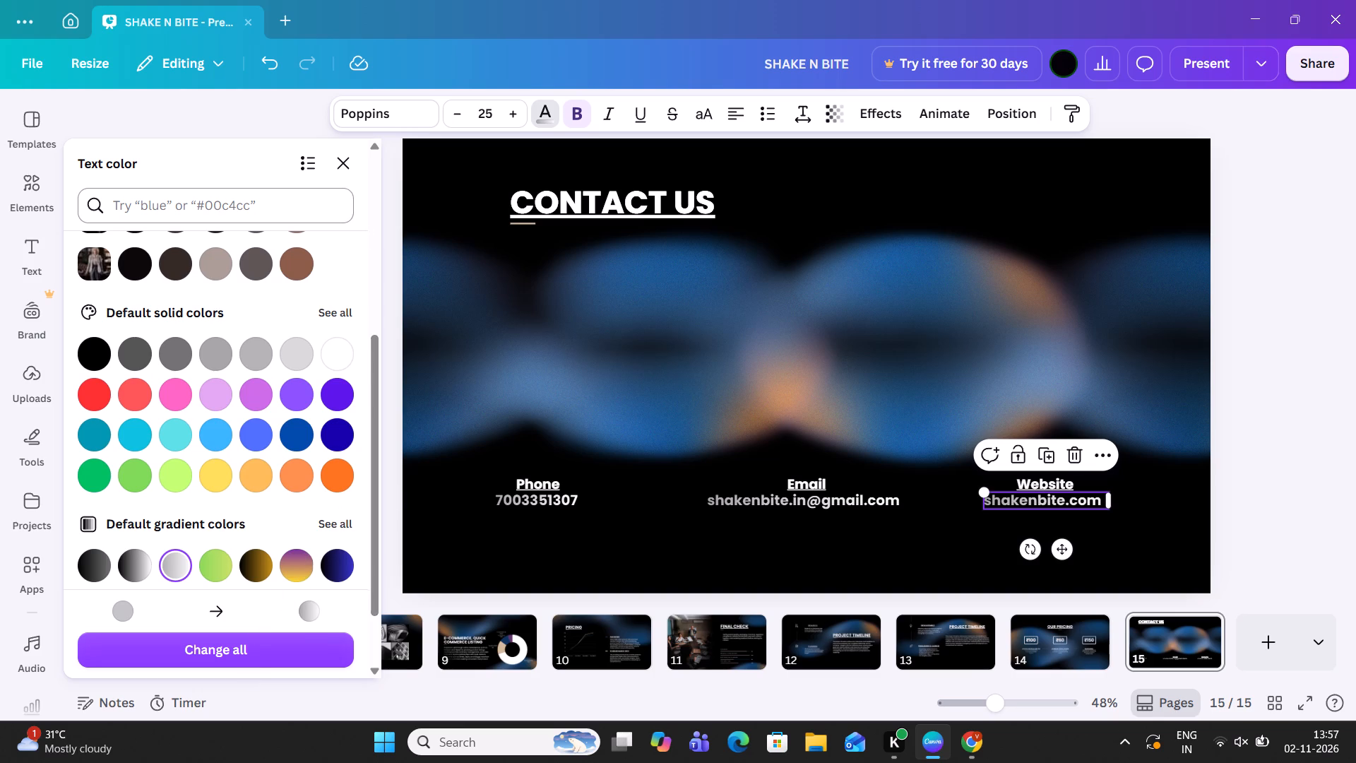
left_click(344, 173)
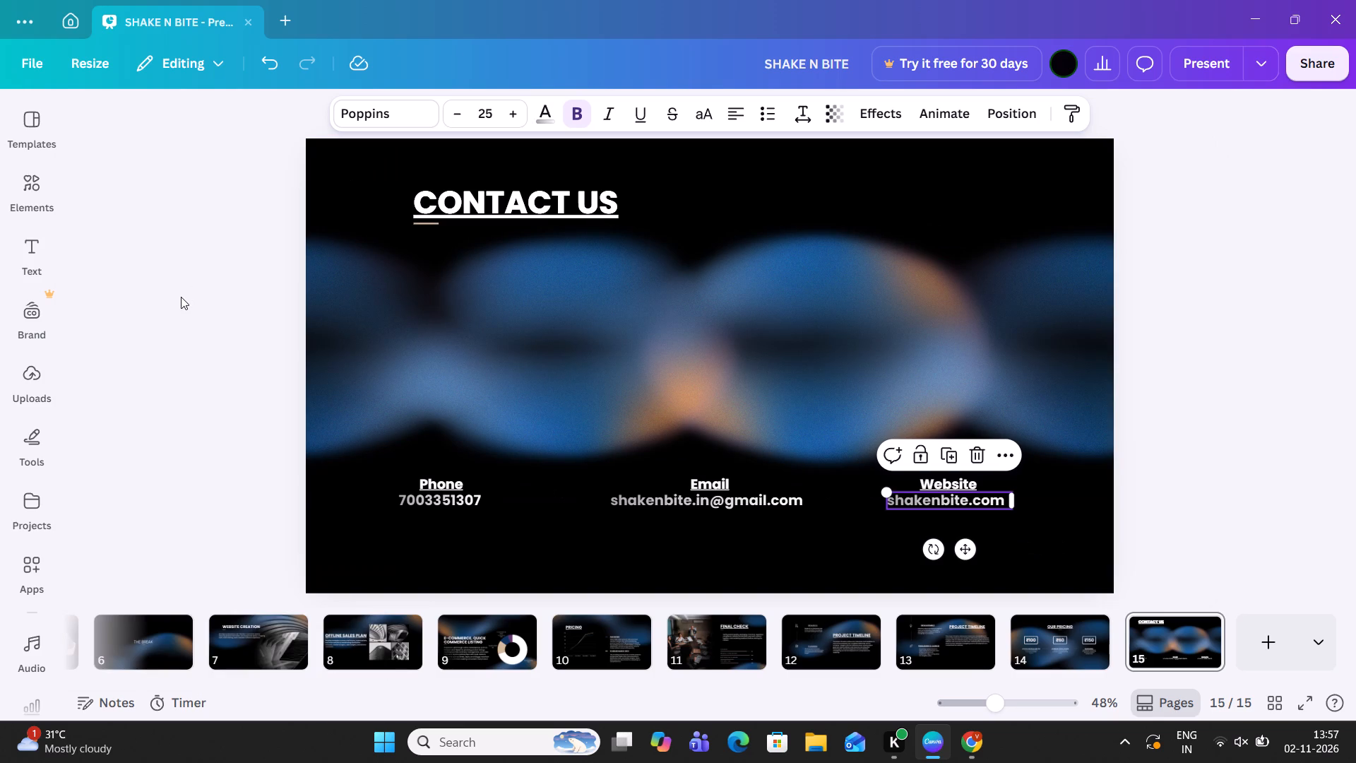
left_click(181, 297)
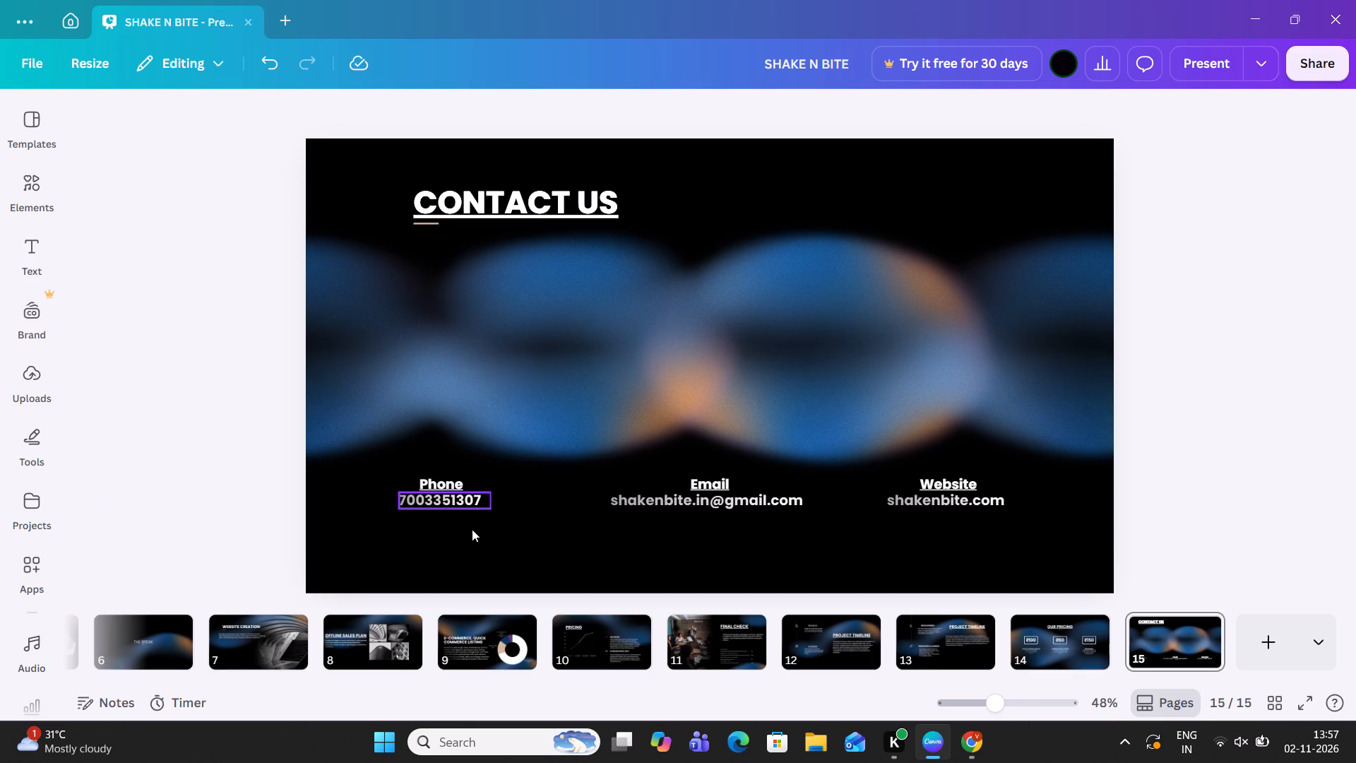
Set the phone number's font size to 30, widen its text box to fit one line, and recentre it beneath the Phone heading.
left_click(454, 506)
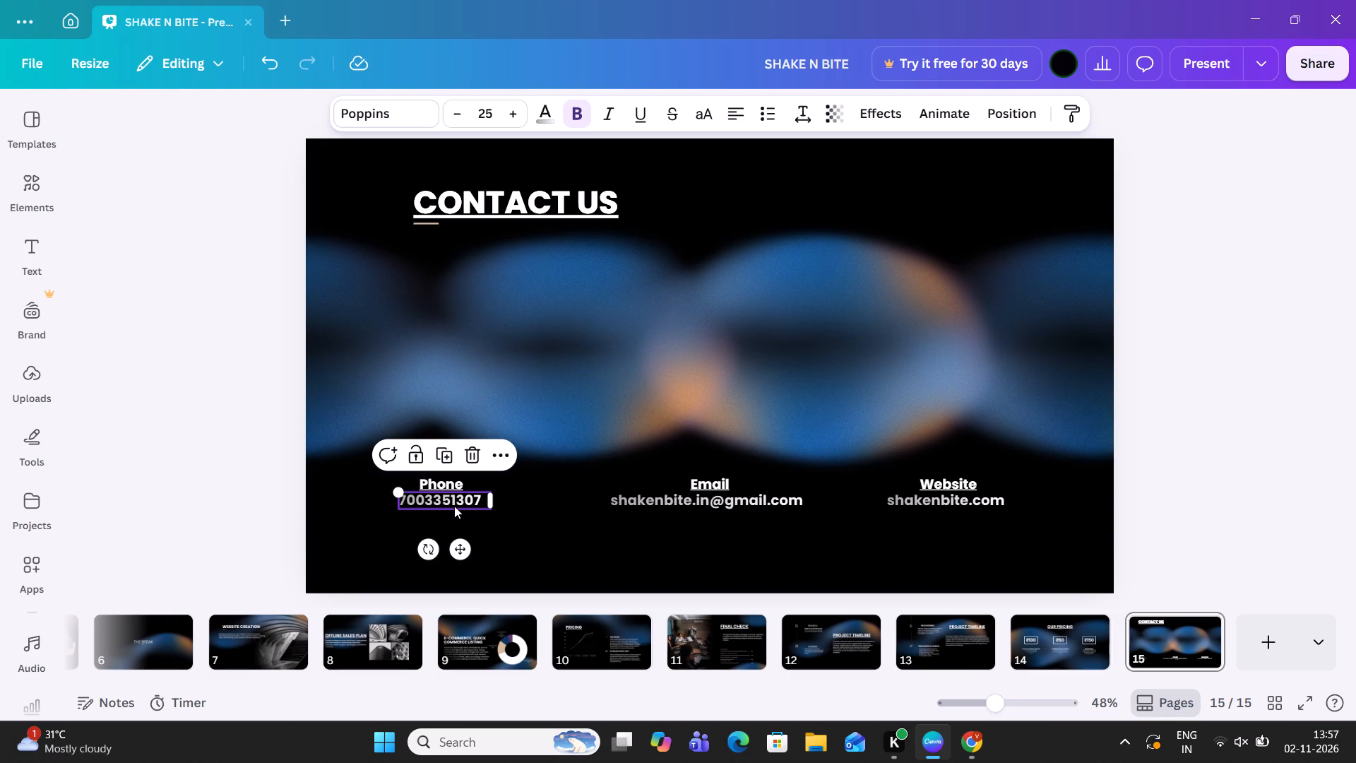
triple_click(510, 107)
double_click(510, 107)
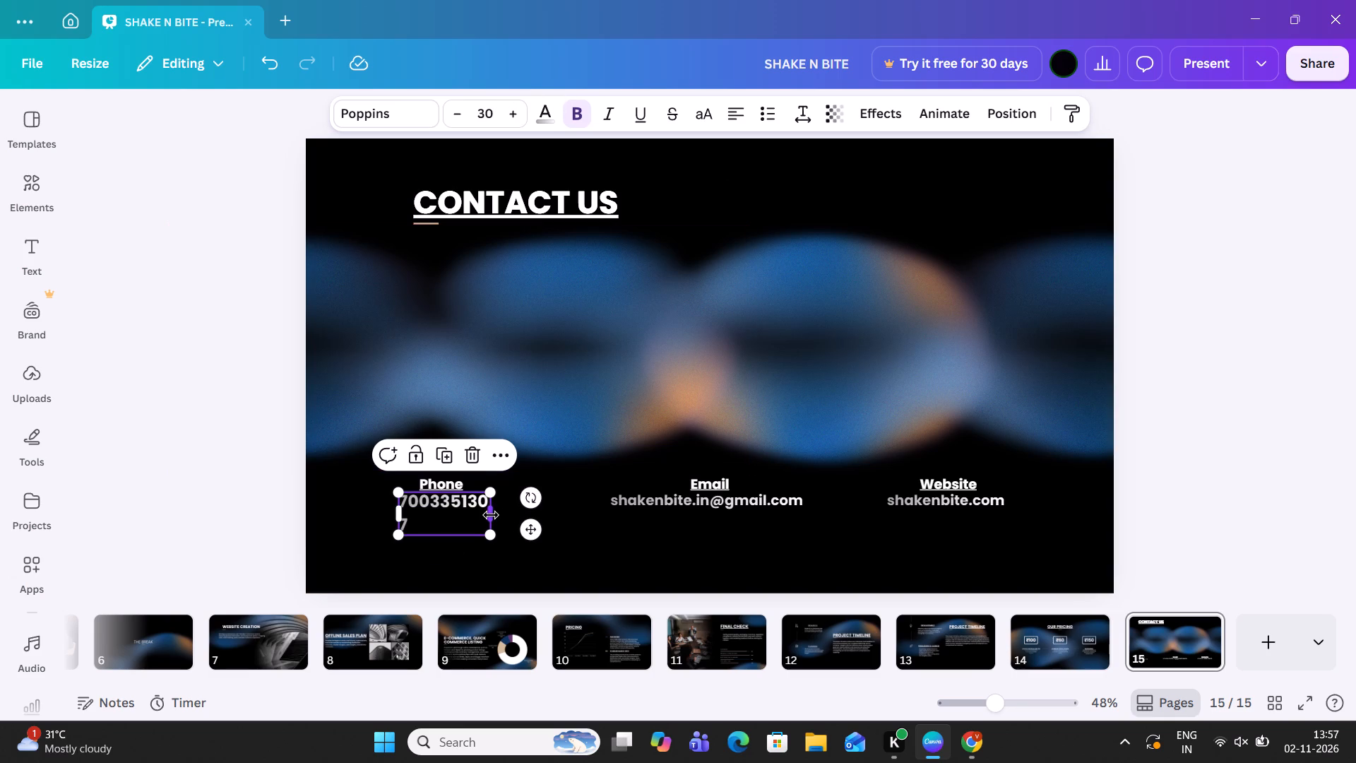
left_click_drag(491, 515, 501, 515)
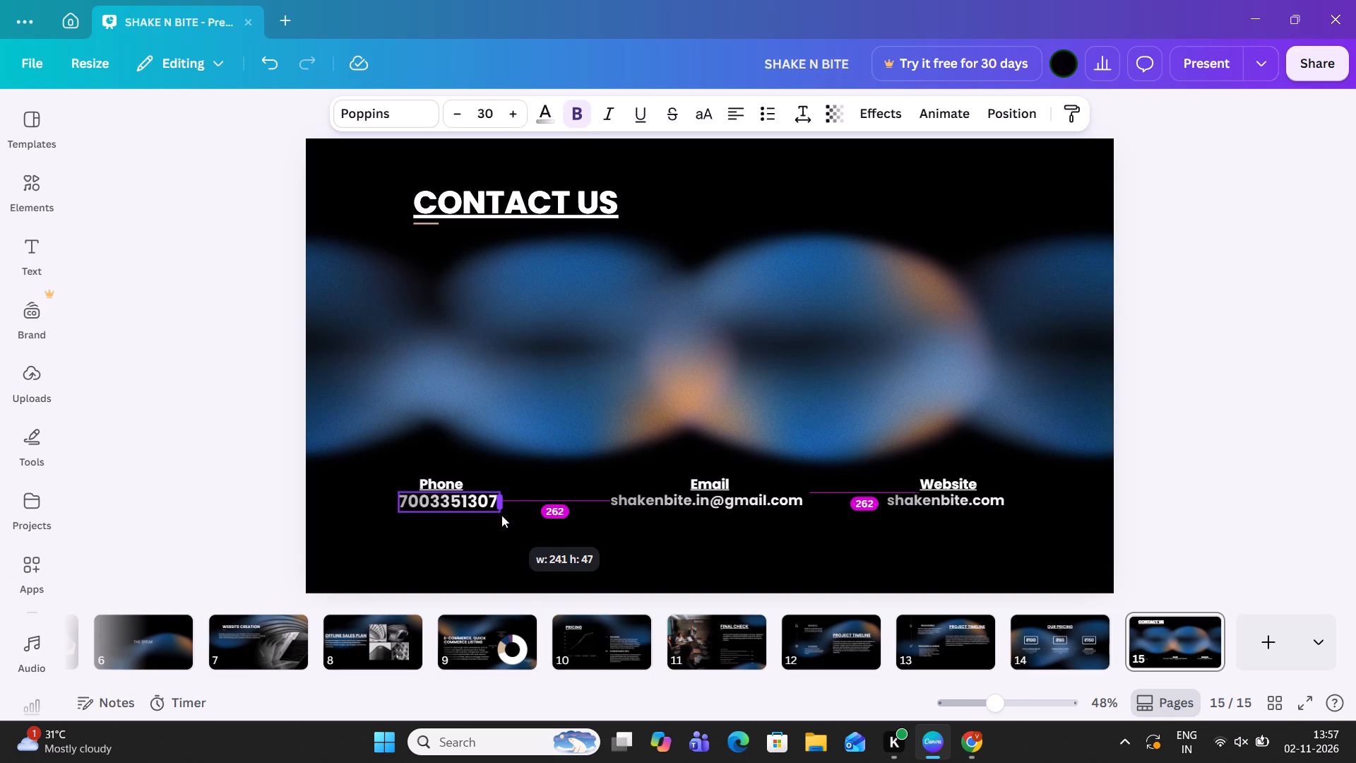
left_click_drag(463, 549, 460, 549)
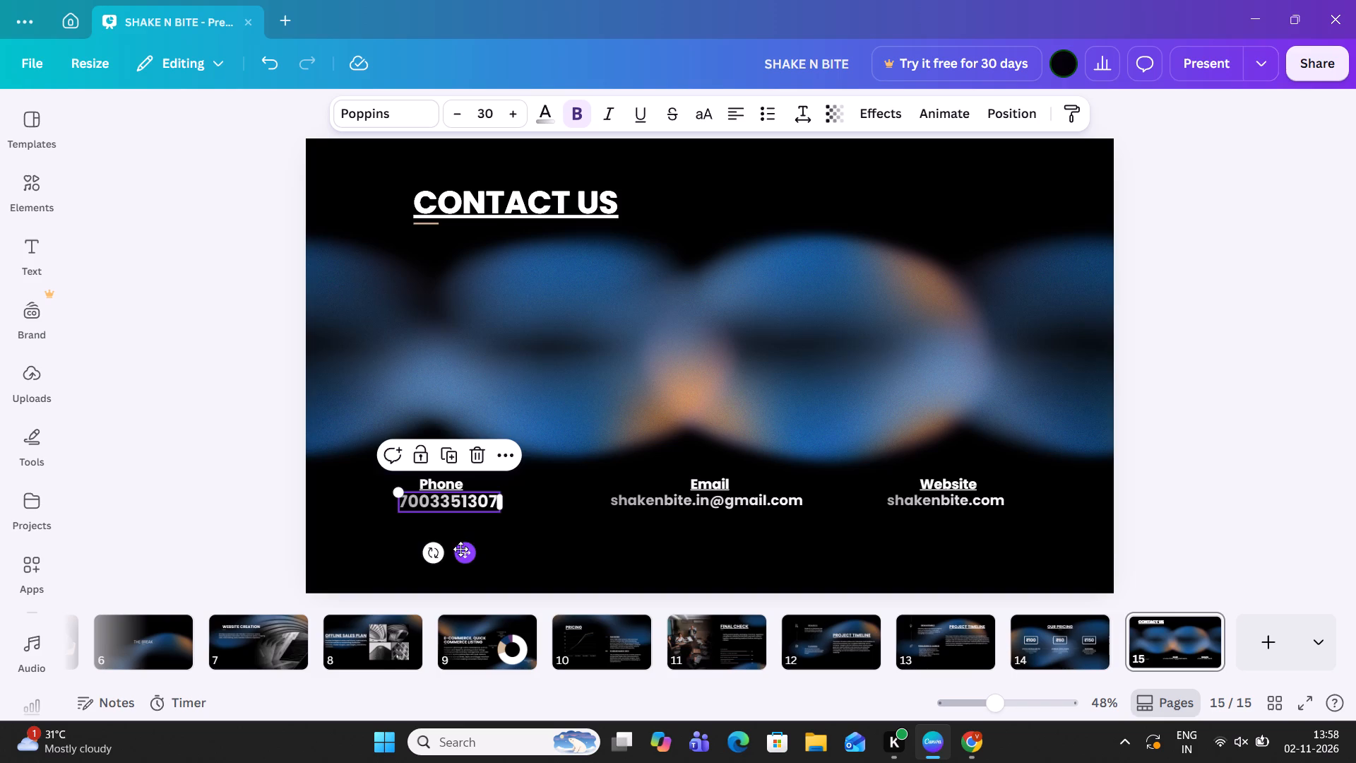
left_click_drag(460, 549, 453, 550)
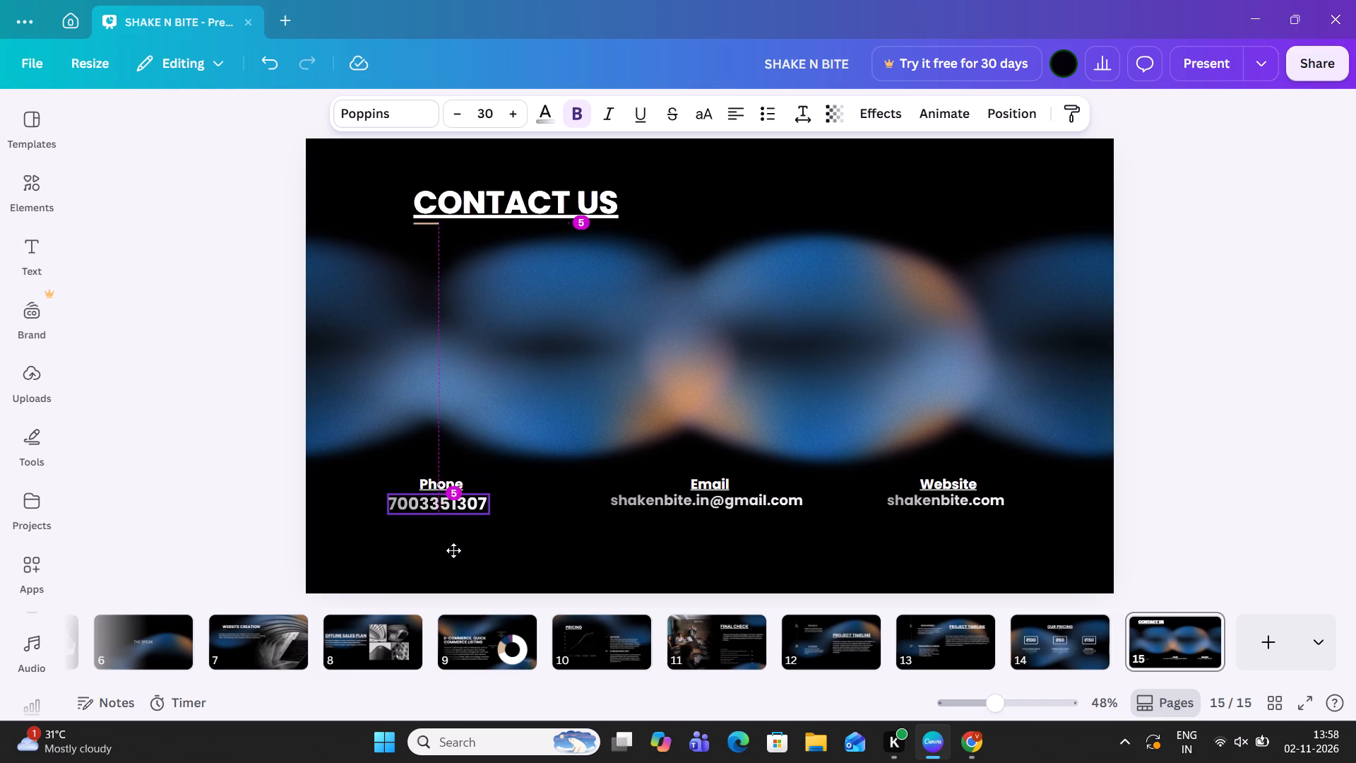
left_click_drag(453, 550, 453, 550)
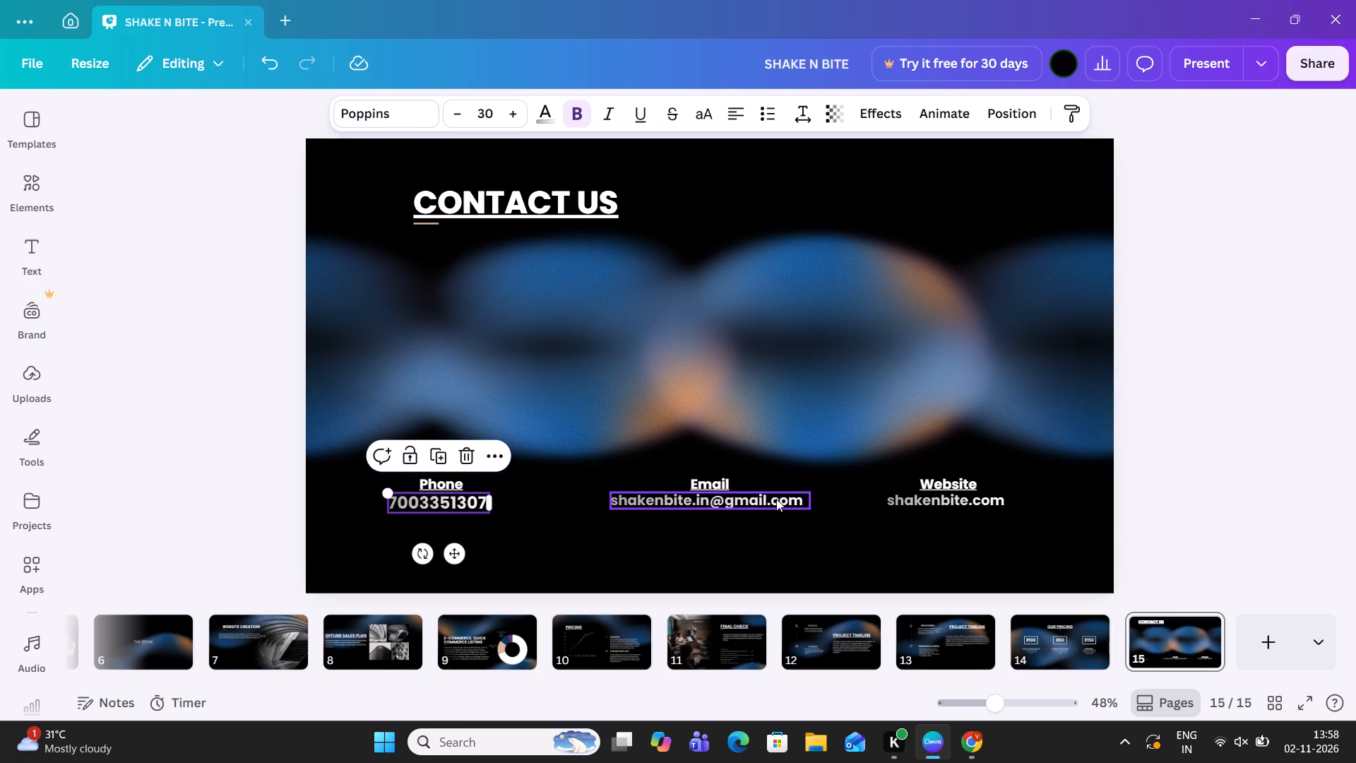
Set the email address's font size to 30, widen its text box to fit one line, and centre it beneath the Email heading.
left_click(776, 499)
triple_click(511, 120)
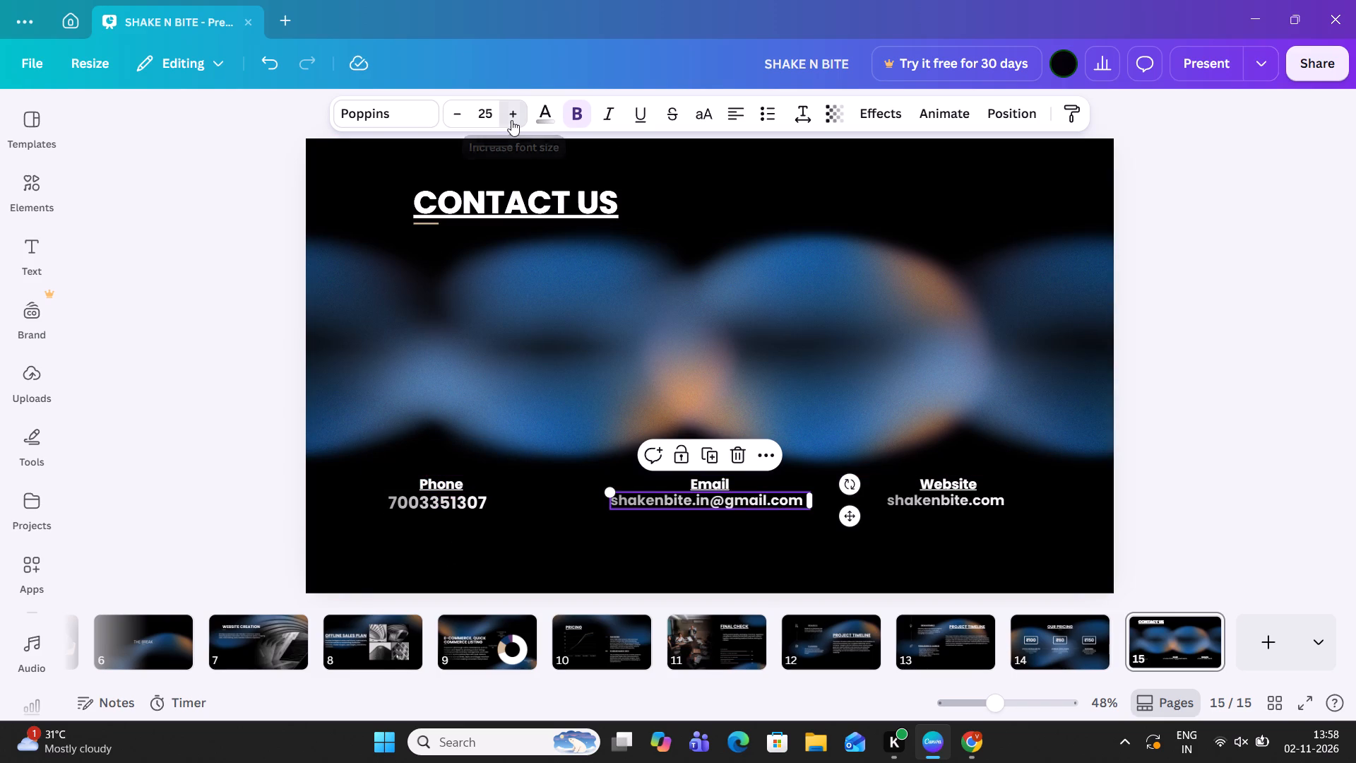
left_click(511, 120)
left_click(511, 120)
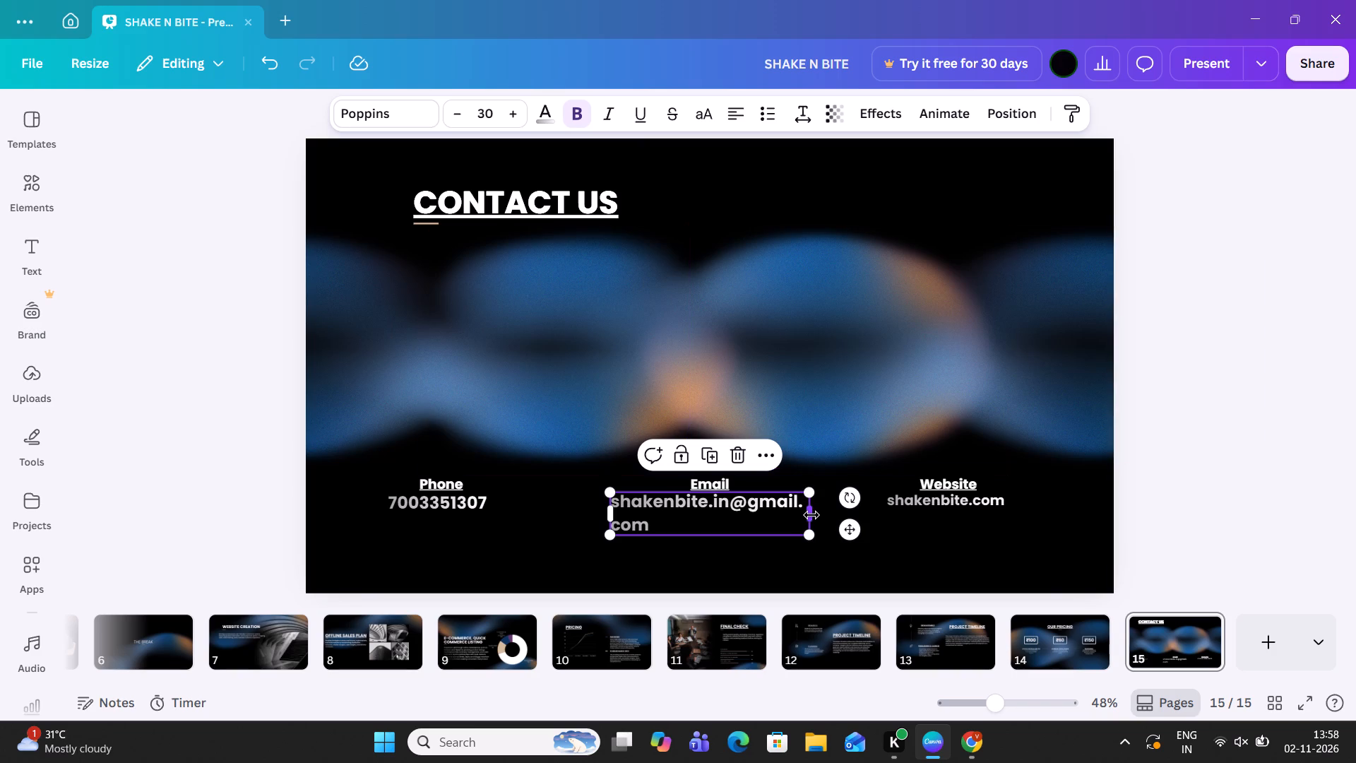
left_click_drag(811, 515, 832, 513)
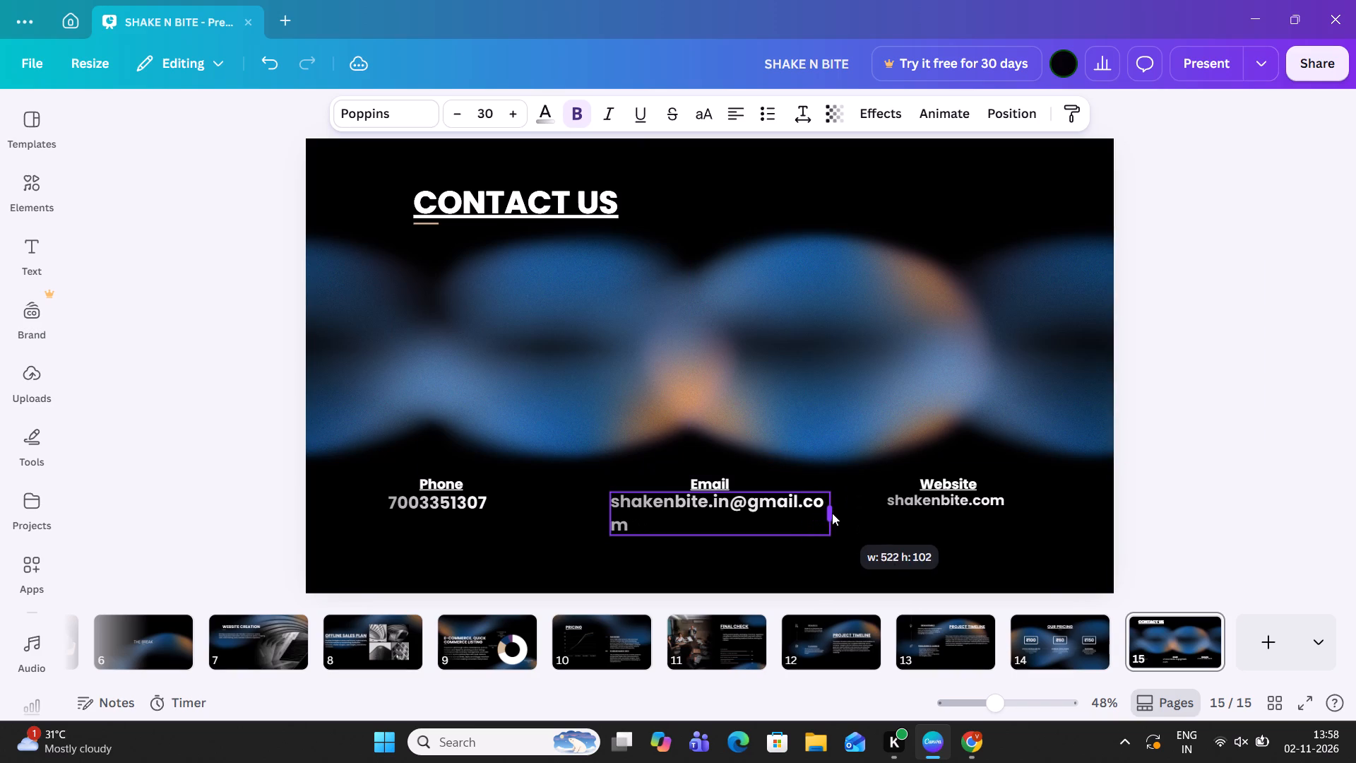
left_click_drag(832, 513, 850, 504)
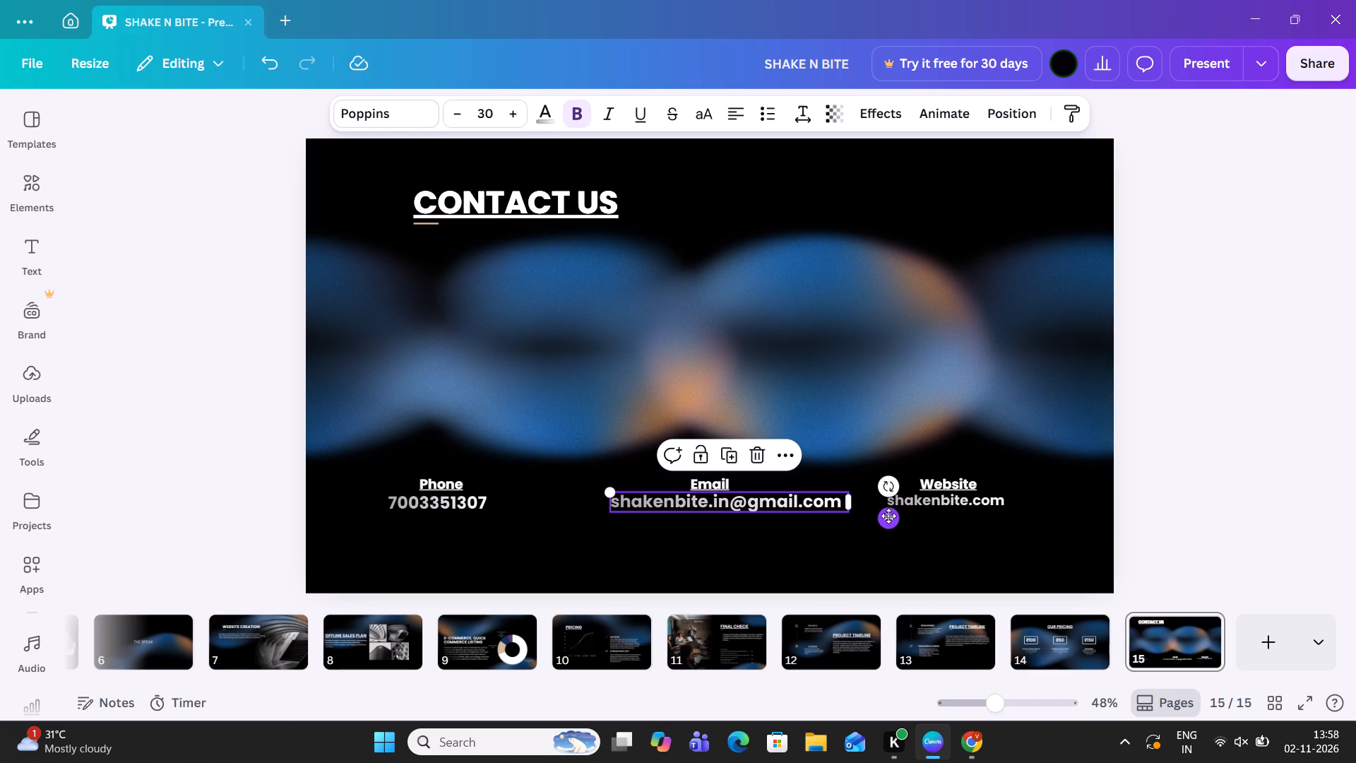
left_click_drag(888, 516, 869, 520)
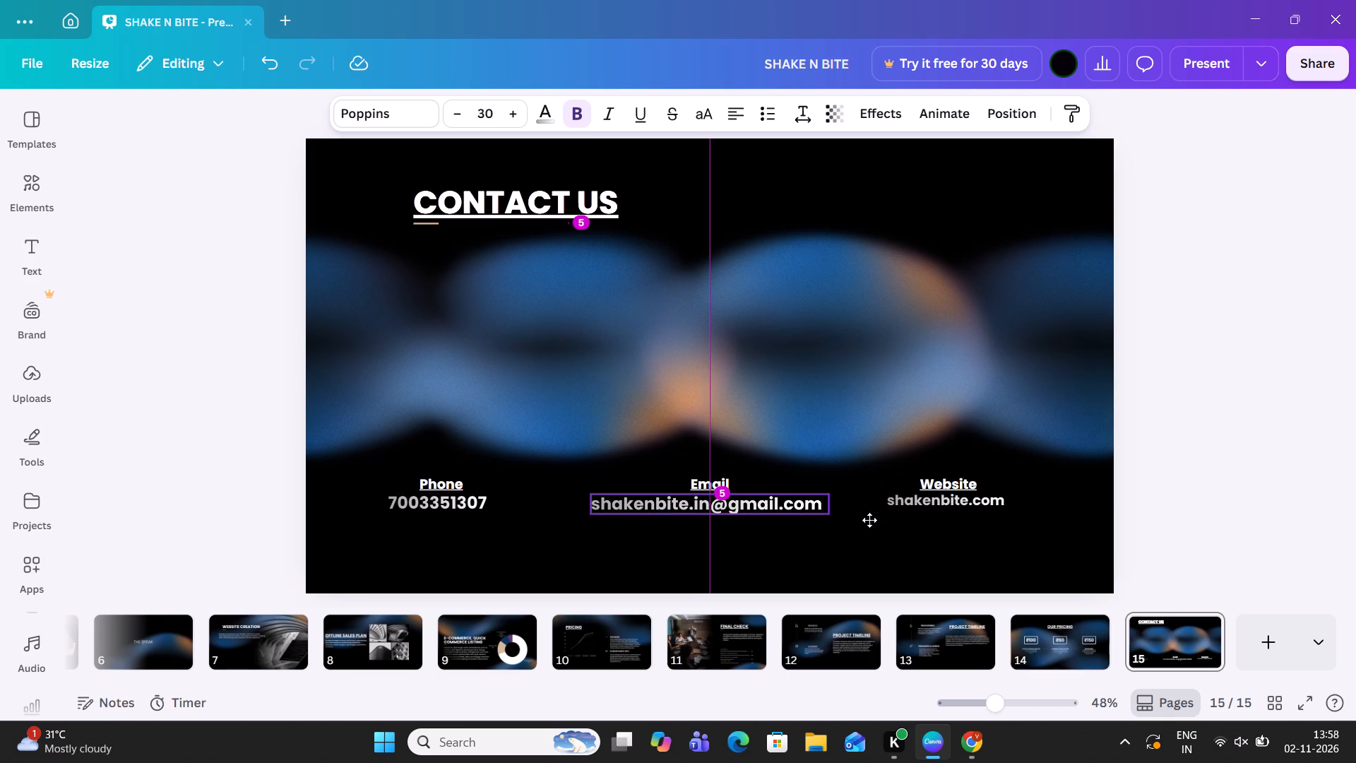
left_click_drag(869, 520, 869, 515)
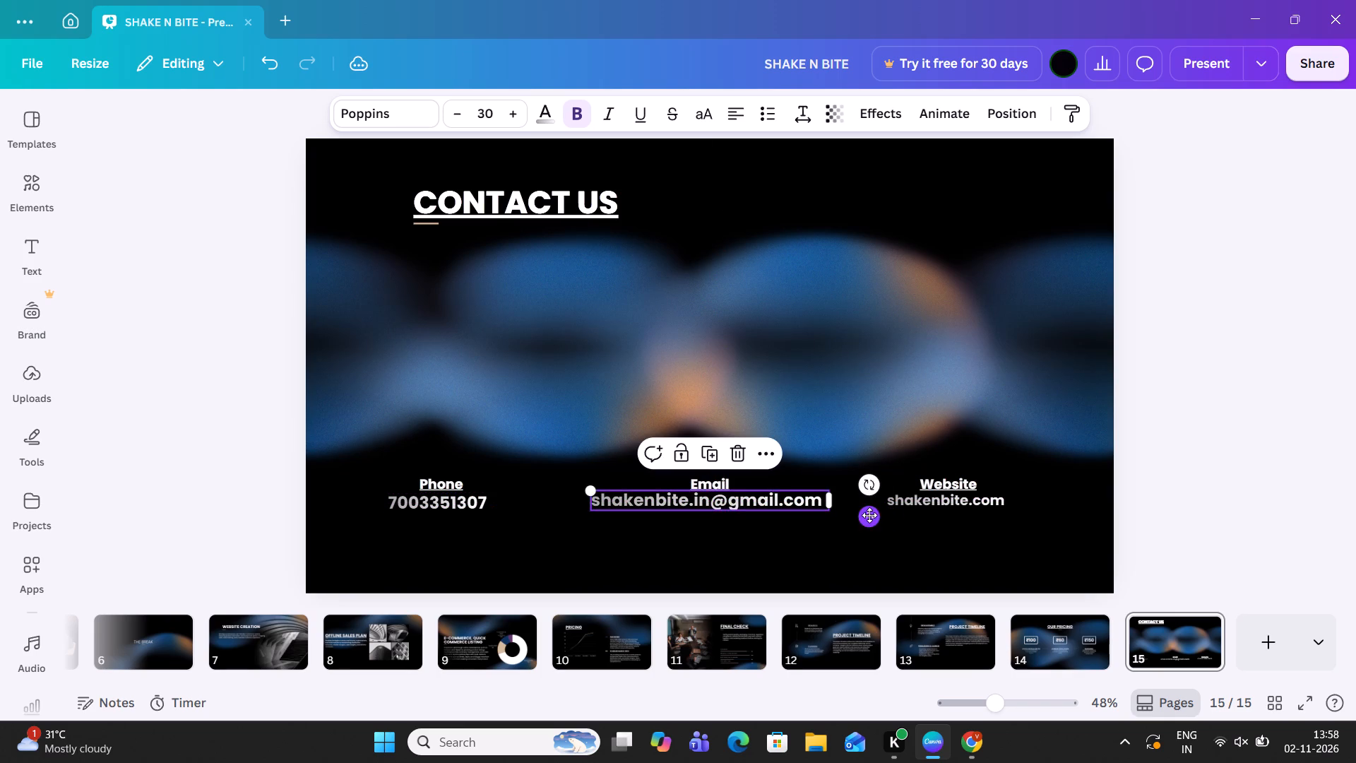
Set the website text's font size to 30, widen its text box to fit one line, and centre it beneath the Website heading.
left_click(974, 502)
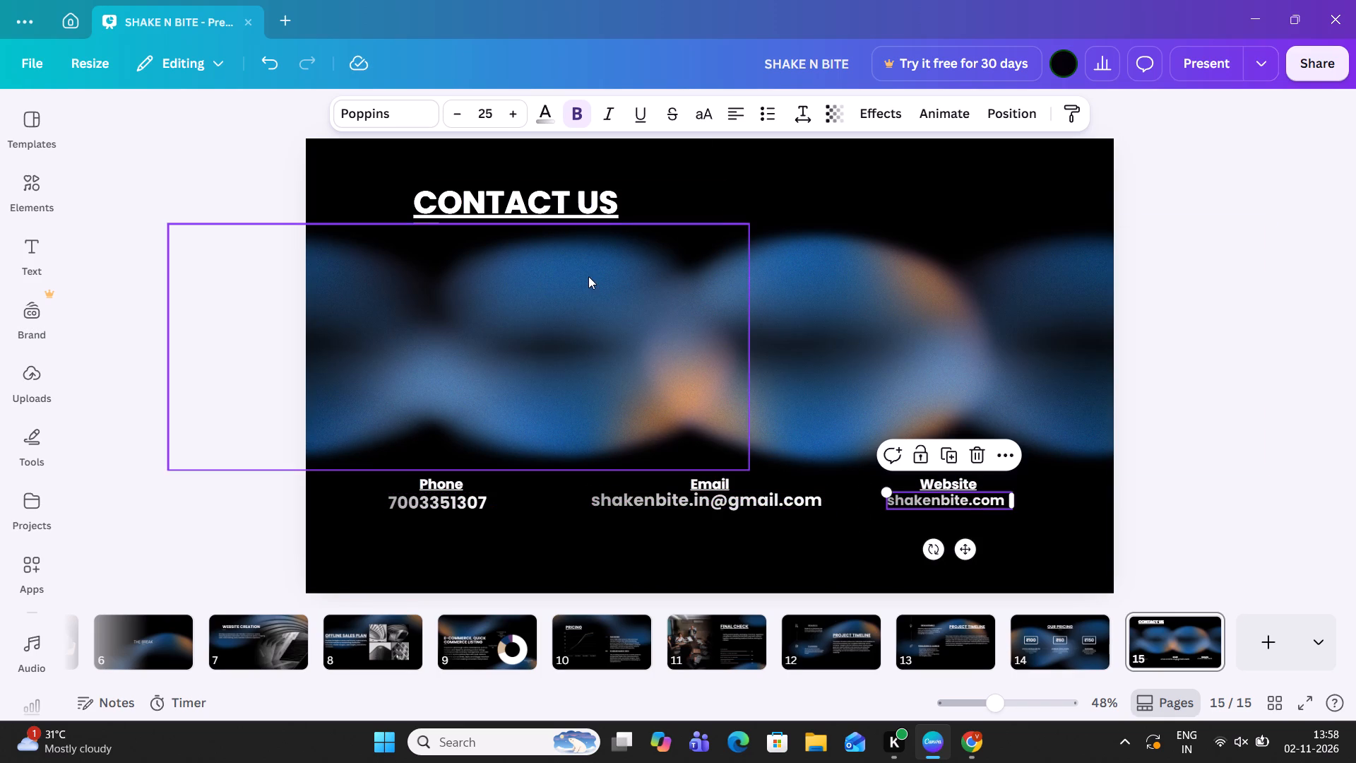
triple_click(511, 114)
left_click(511, 114)
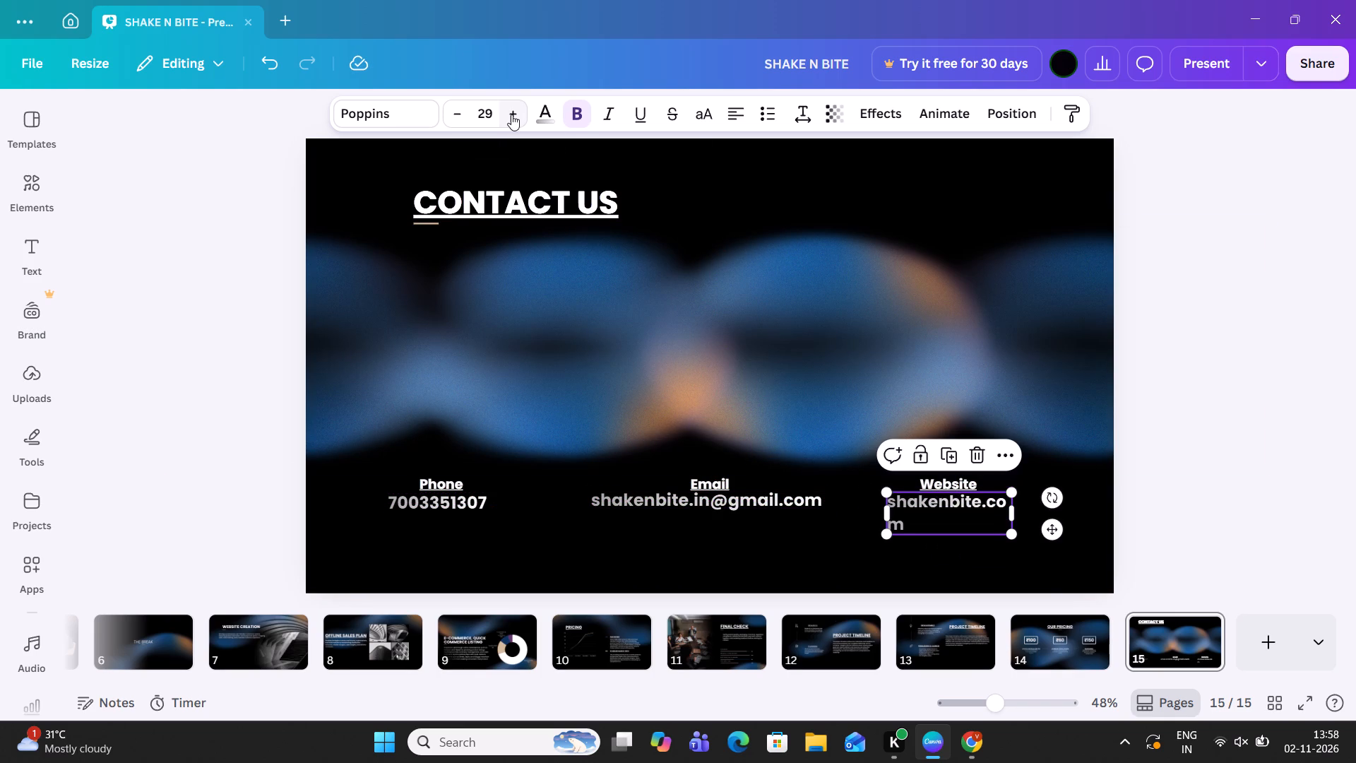
left_click(511, 114)
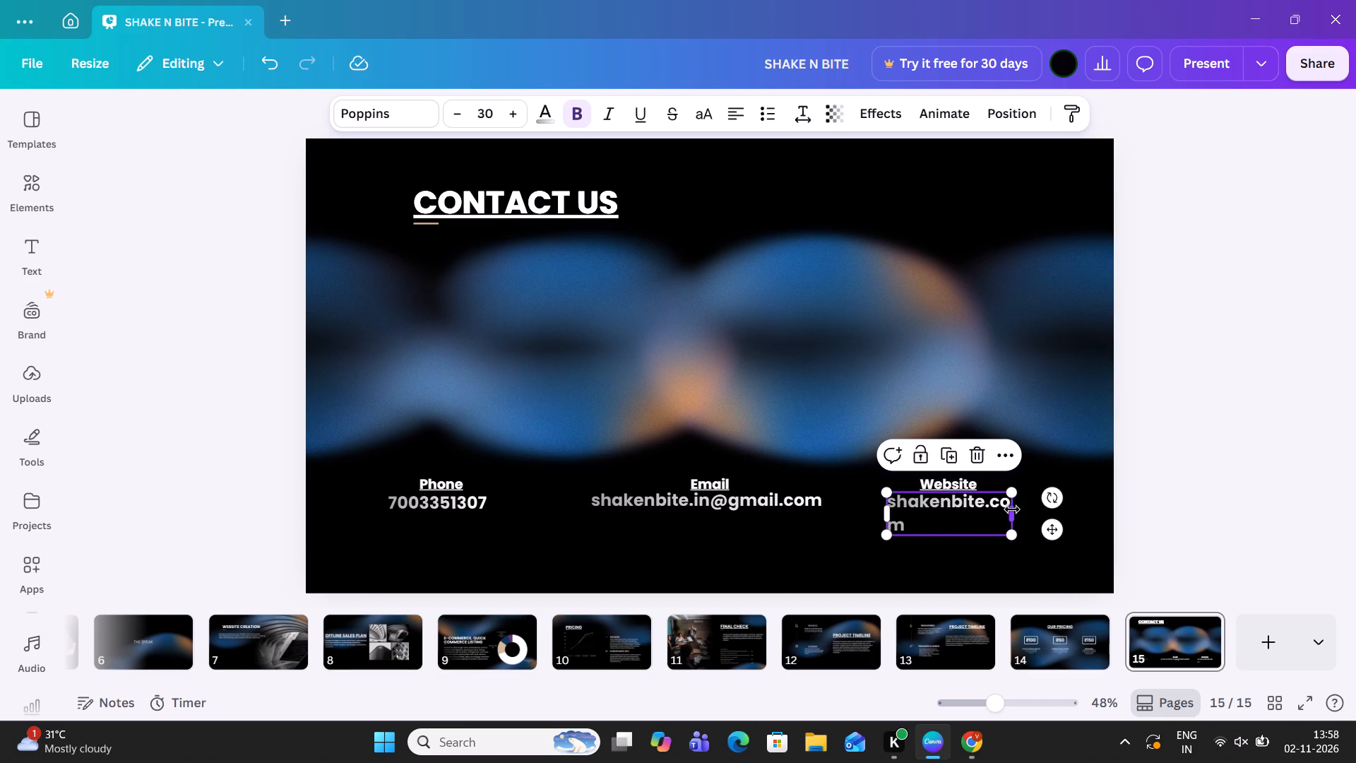
left_click_drag(1012, 509, 1026, 507)
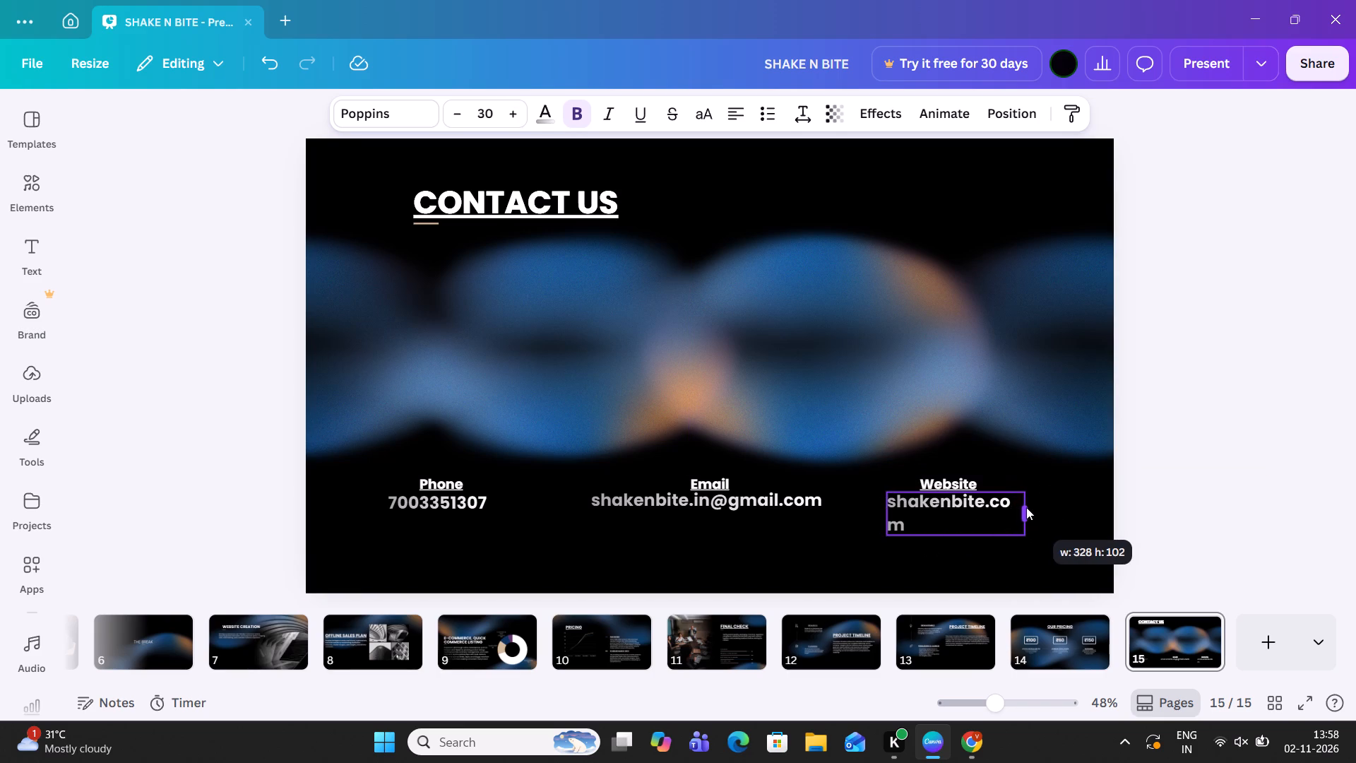
left_click_drag(1026, 507, 1028, 507)
left_click_drag(1028, 507, 1030, 507)
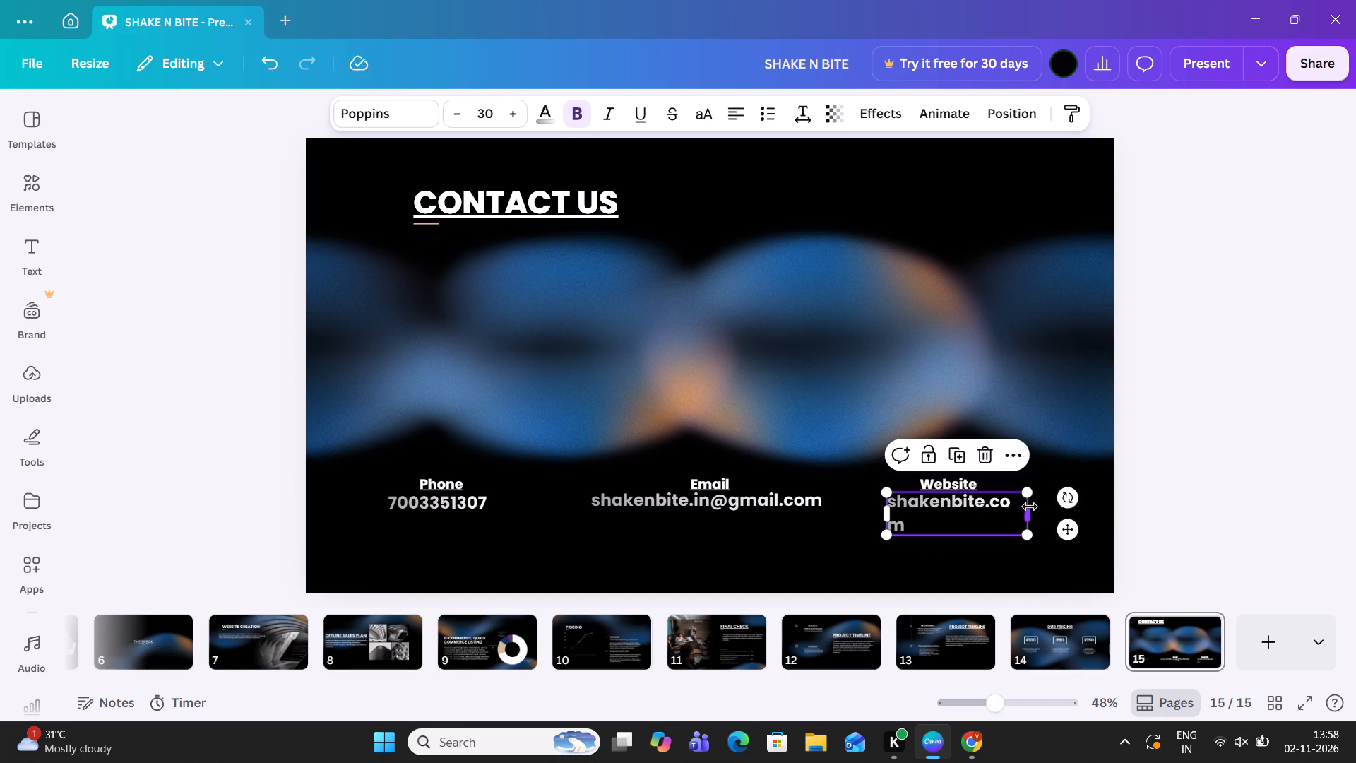
left_click_drag(1030, 507, 1041, 507)
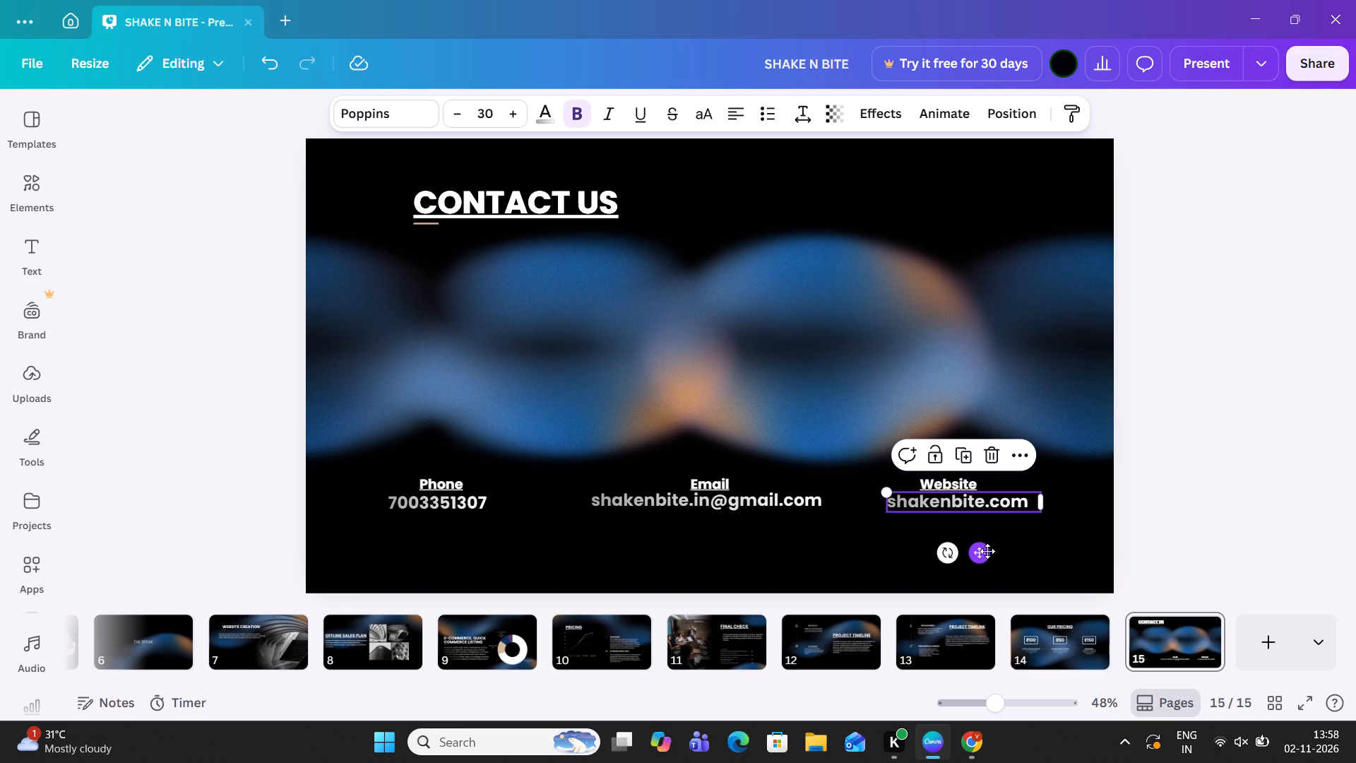
left_click_drag(987, 551, 972, 554)
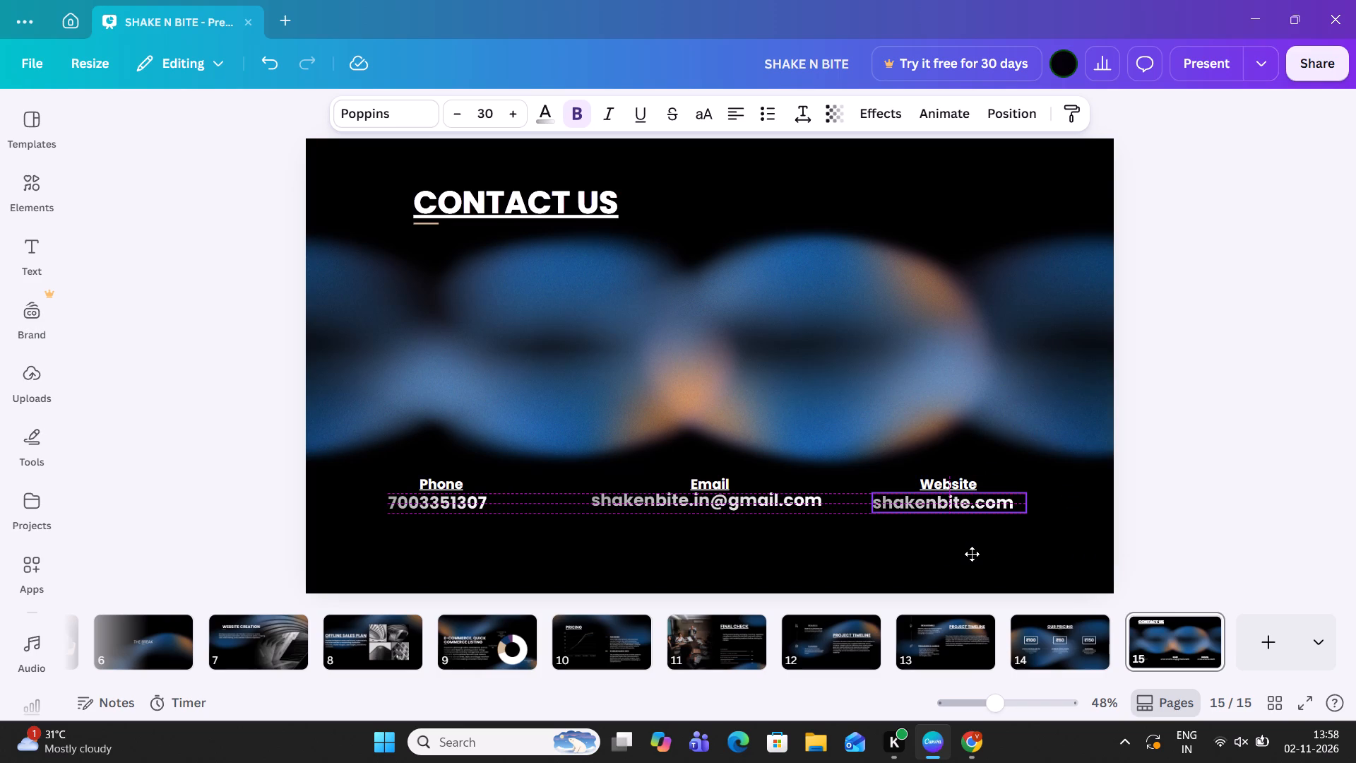
left_click_drag(972, 554, 972, 552)
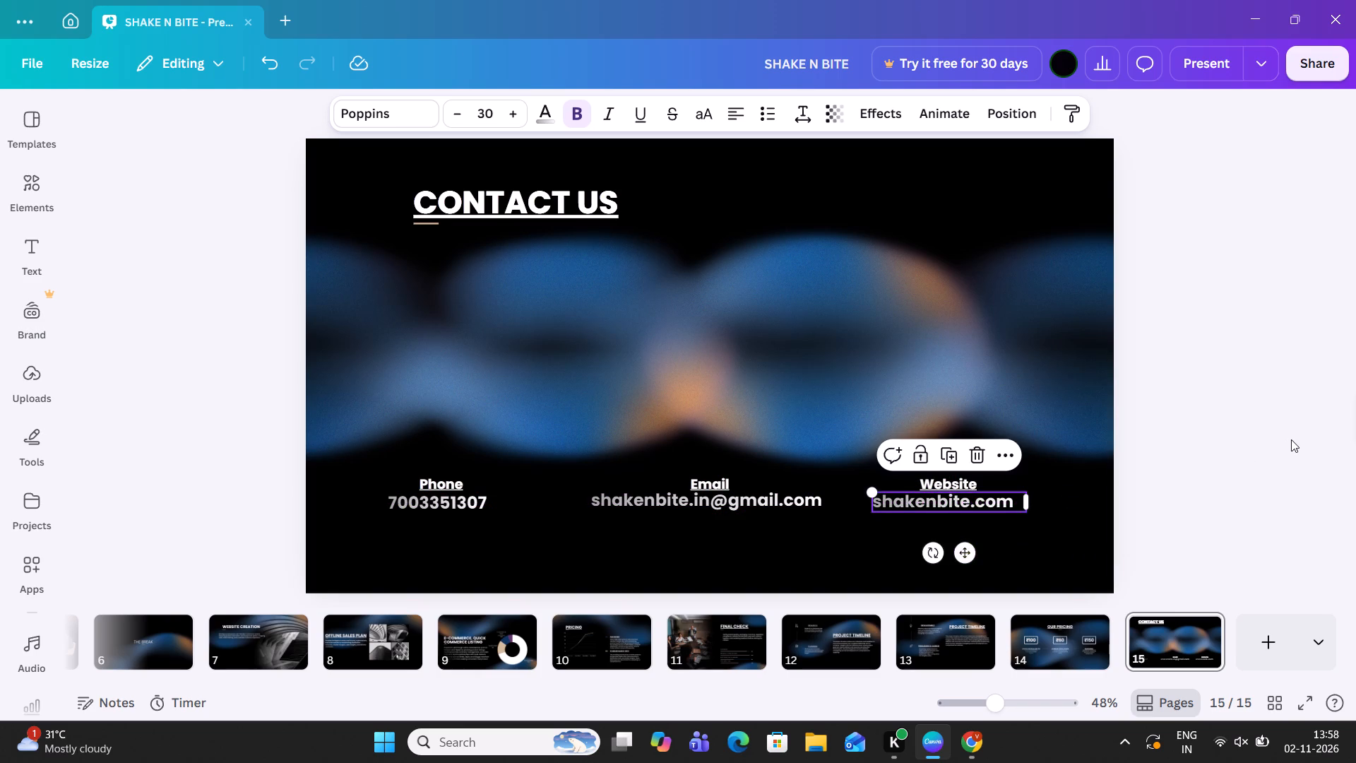
left_click(1291, 439)
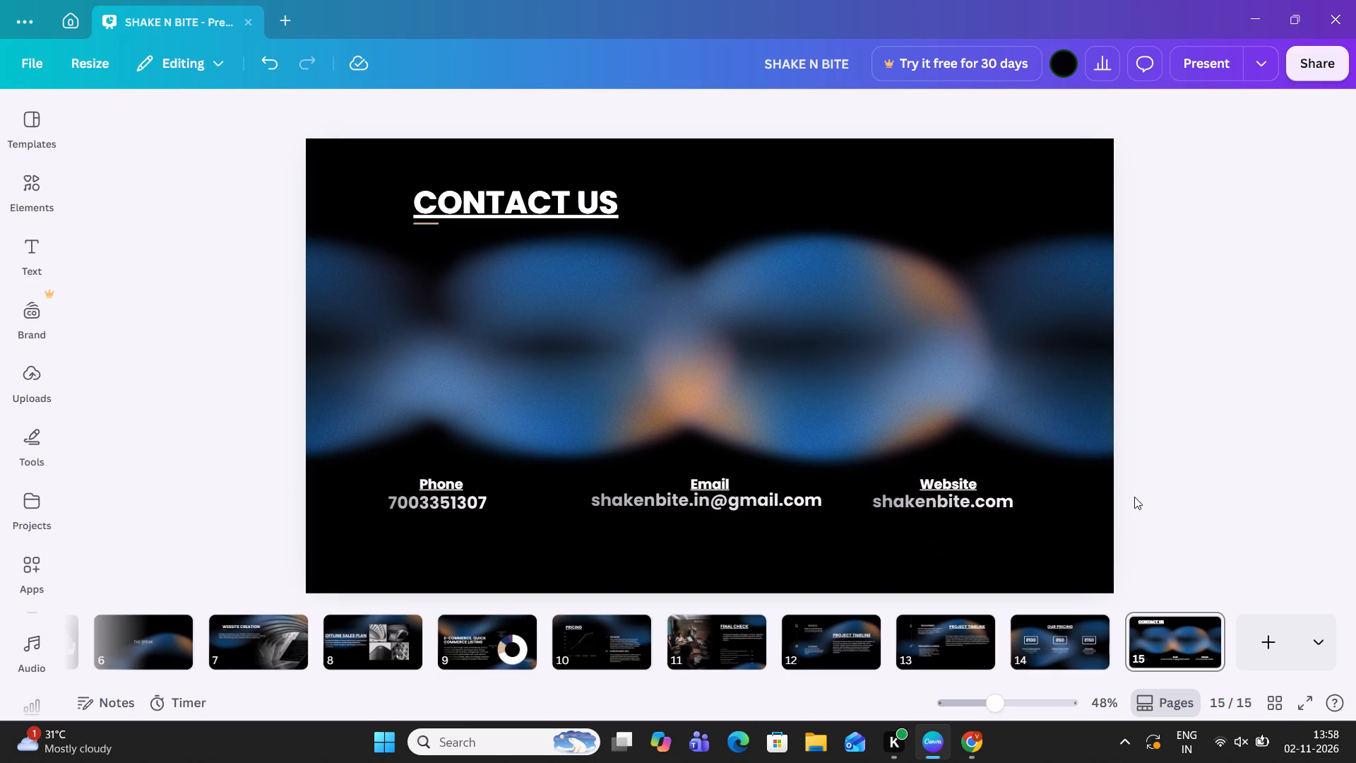
Switch from the presentation to the Chrome browser window.
key("alt+Tab")
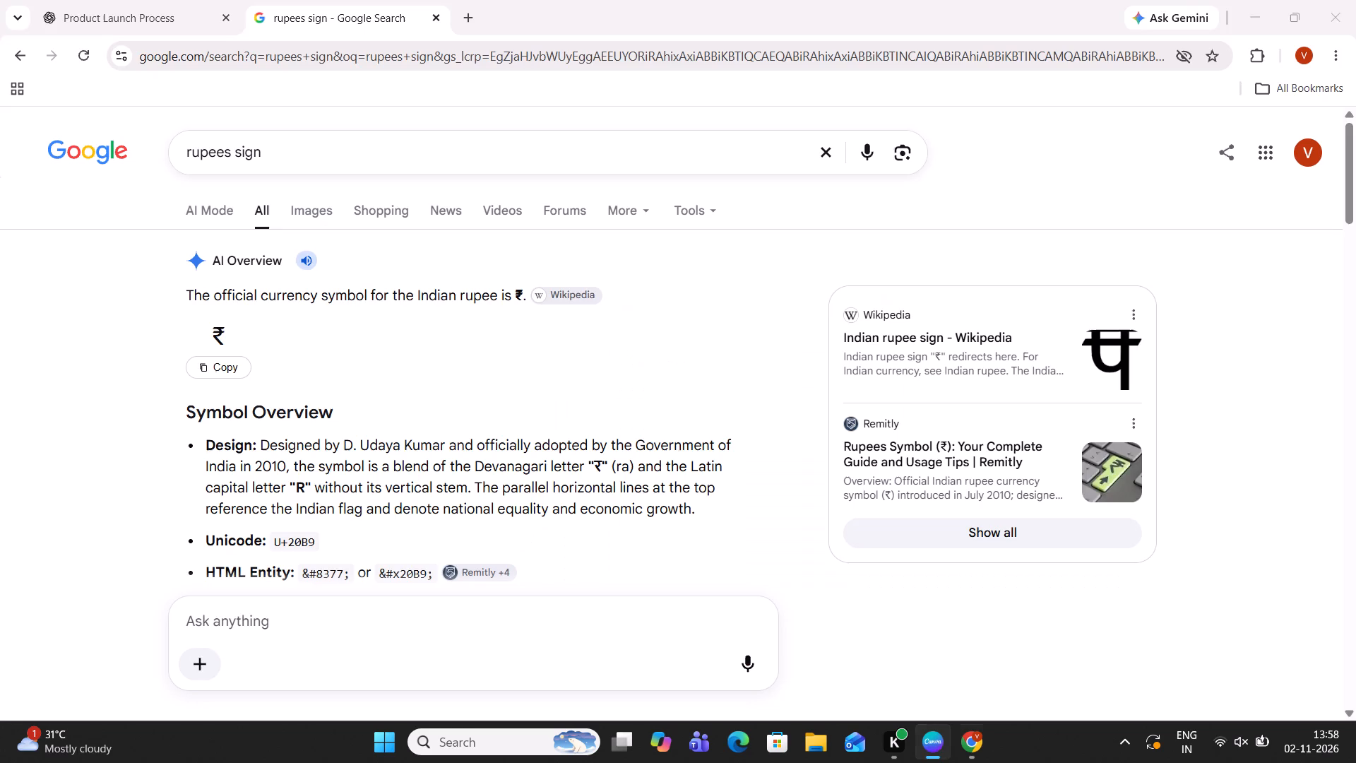
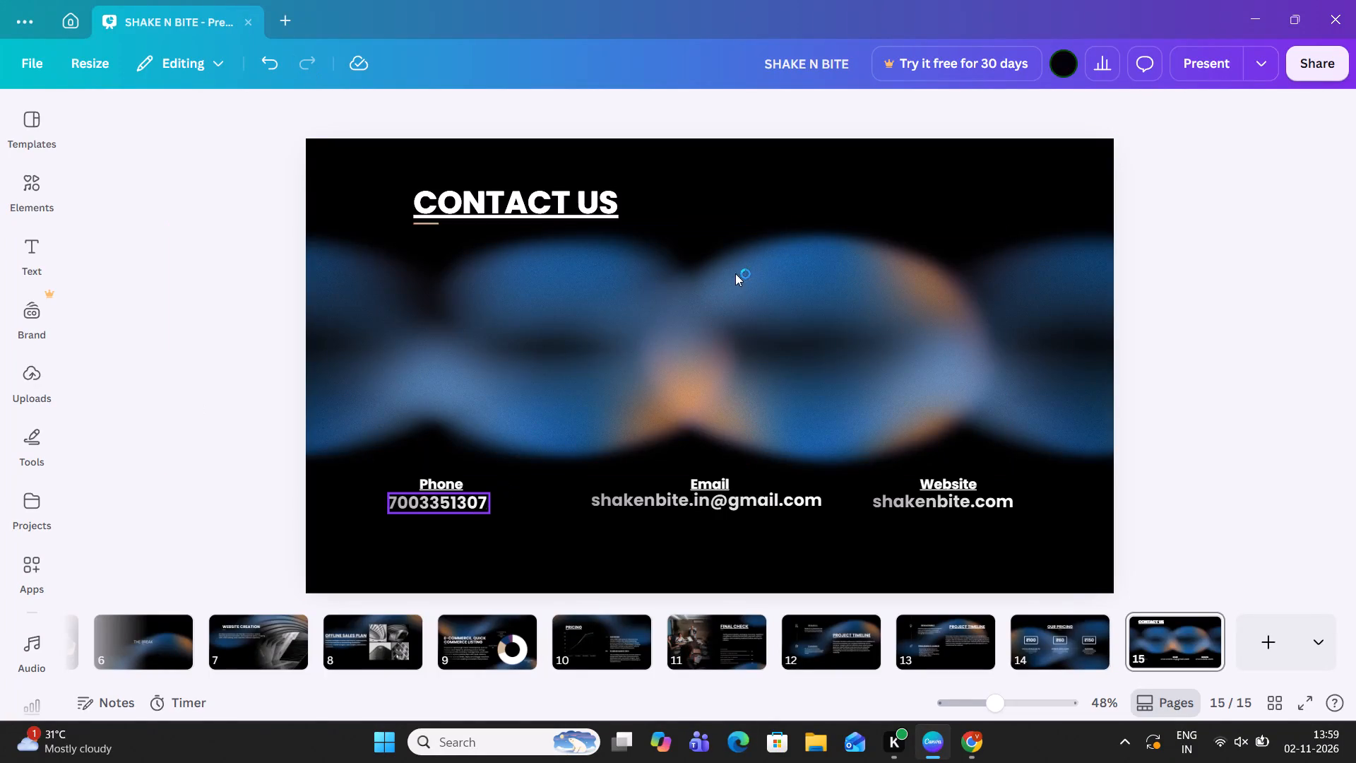
Set the corner rounding of the wave graphic over the slide's right half to 43 and flip it horizontally.
left_click(753, 265)
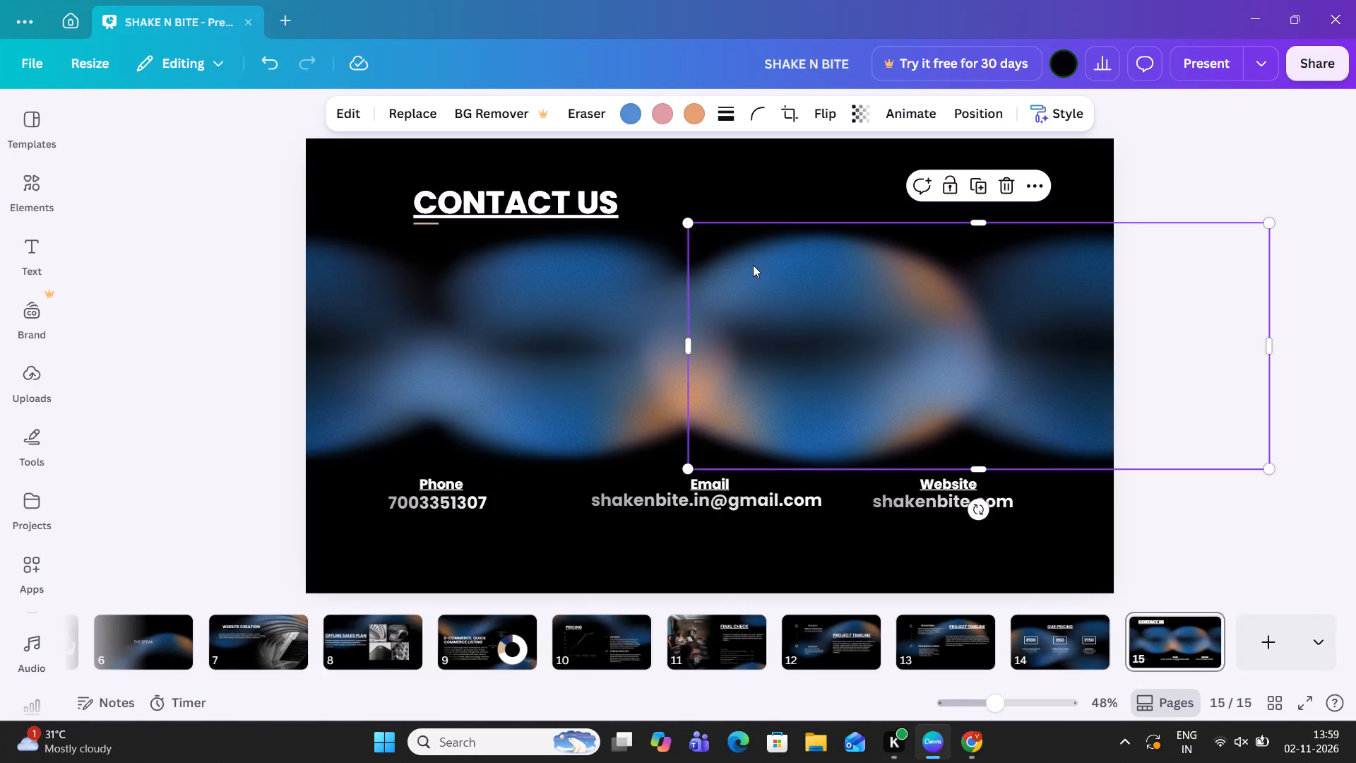
left_click(747, 114)
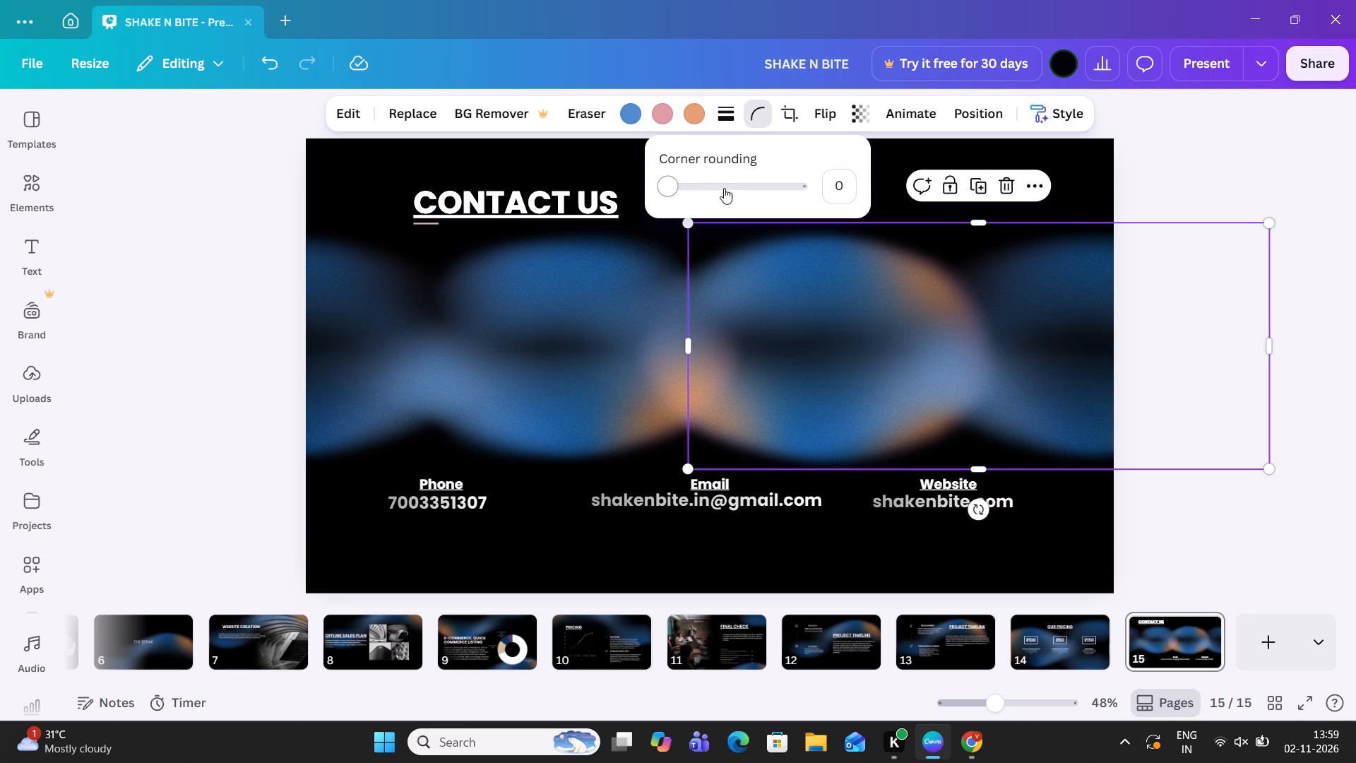
left_click(724, 188)
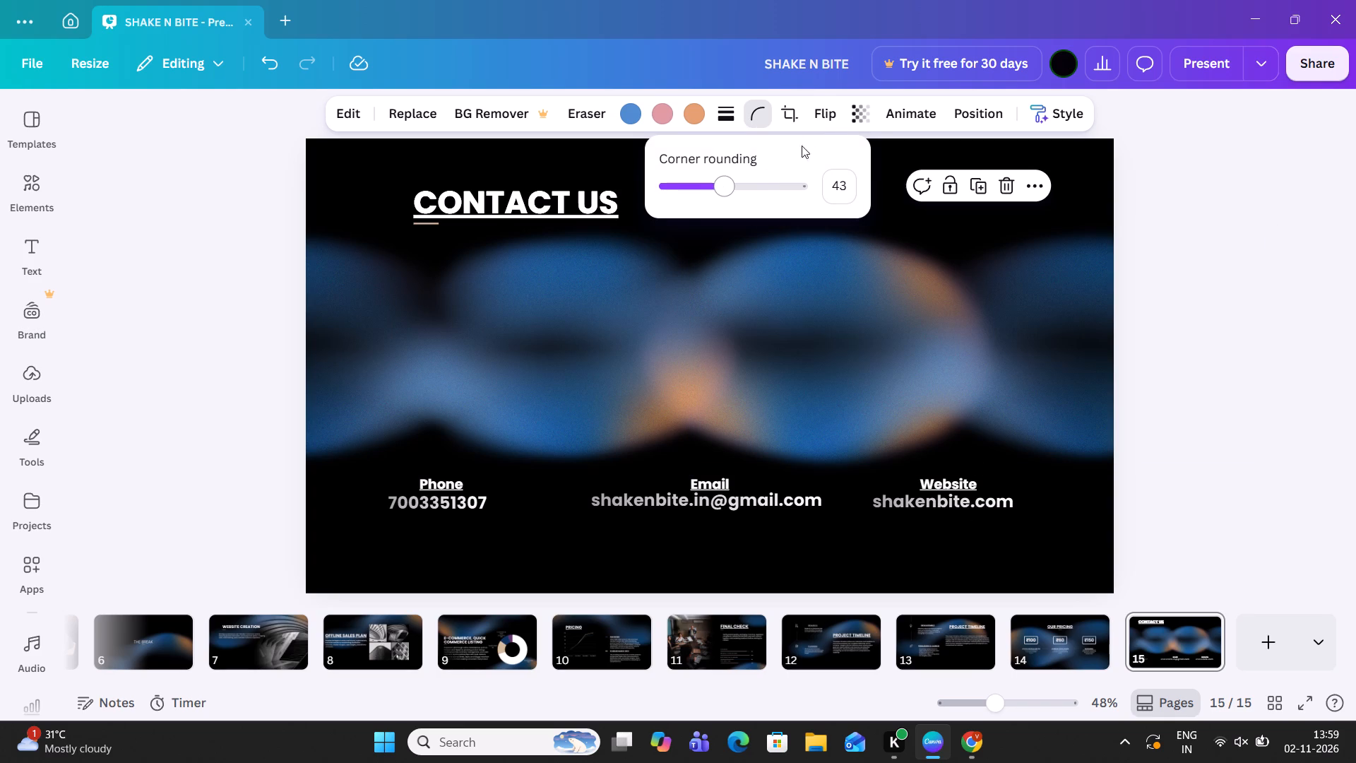
left_click(819, 114)
left_click(834, 160)
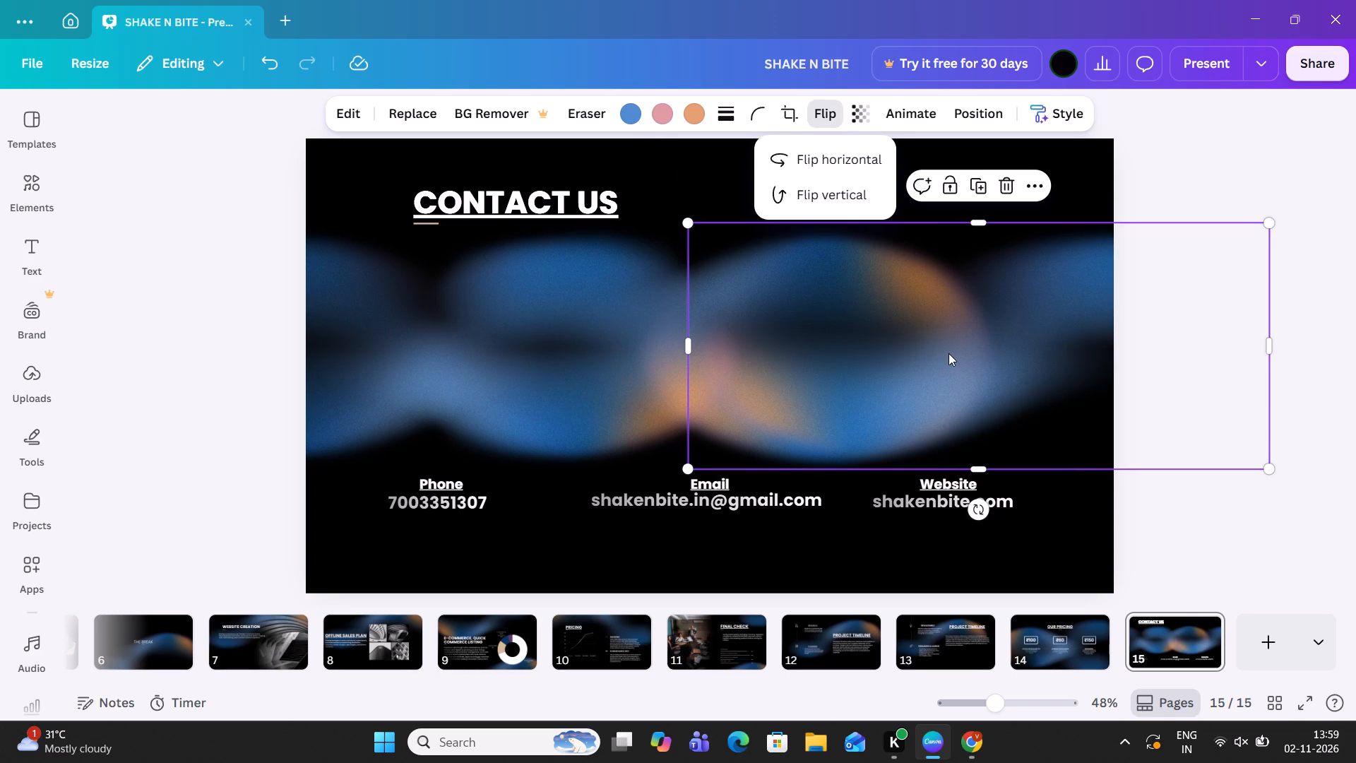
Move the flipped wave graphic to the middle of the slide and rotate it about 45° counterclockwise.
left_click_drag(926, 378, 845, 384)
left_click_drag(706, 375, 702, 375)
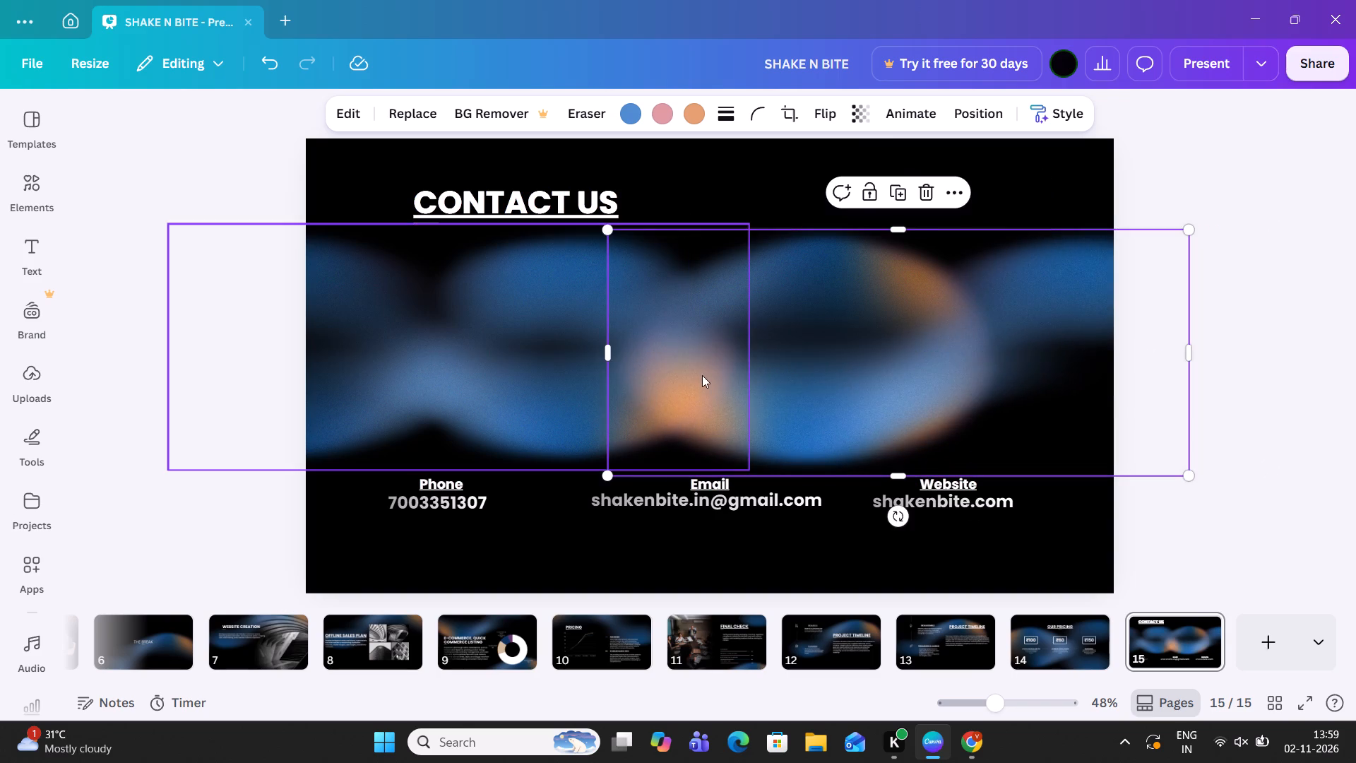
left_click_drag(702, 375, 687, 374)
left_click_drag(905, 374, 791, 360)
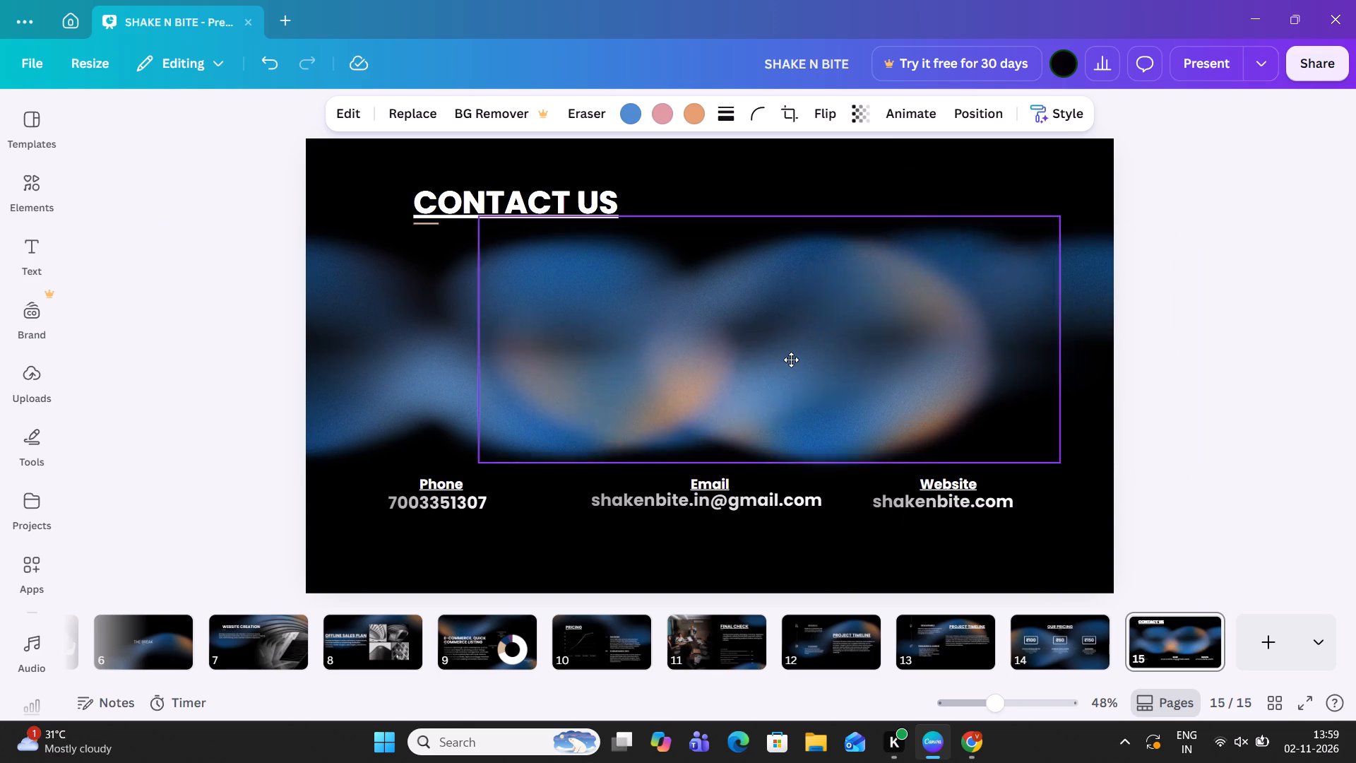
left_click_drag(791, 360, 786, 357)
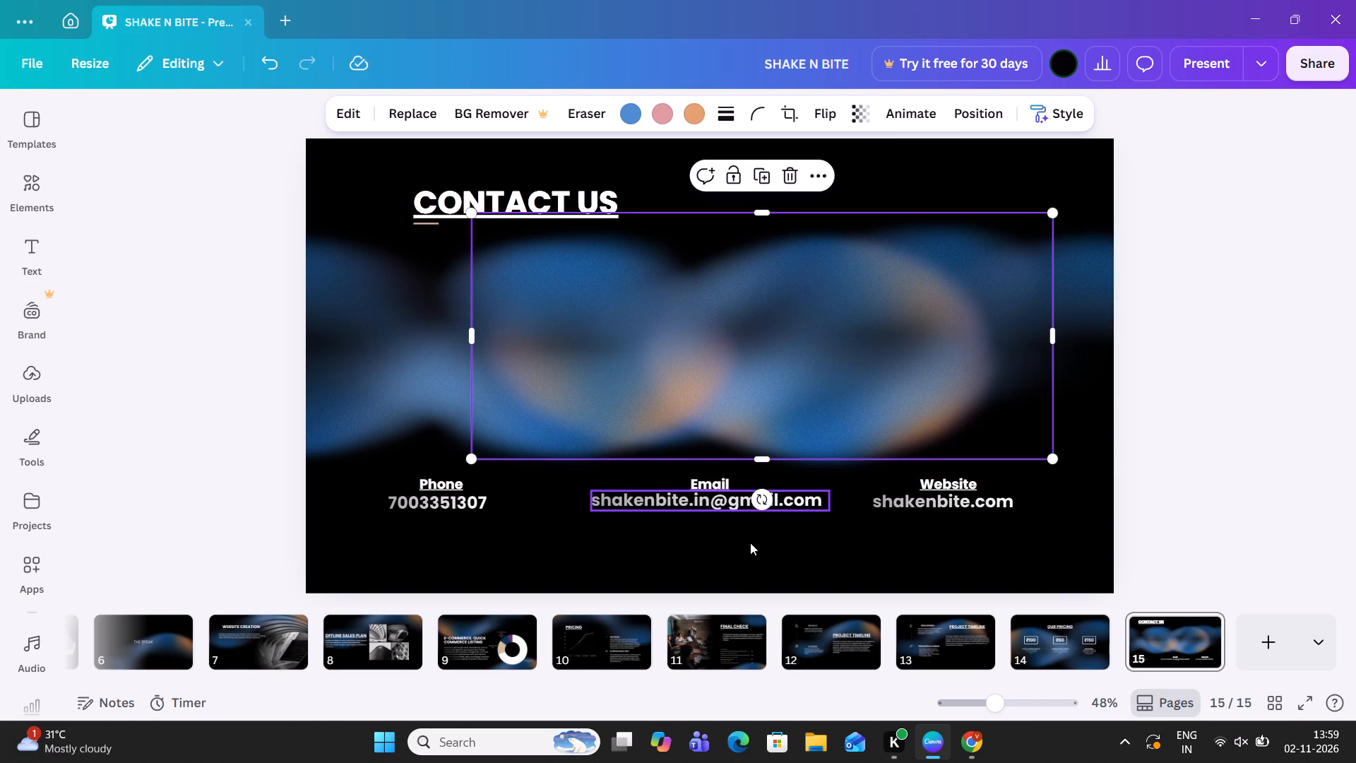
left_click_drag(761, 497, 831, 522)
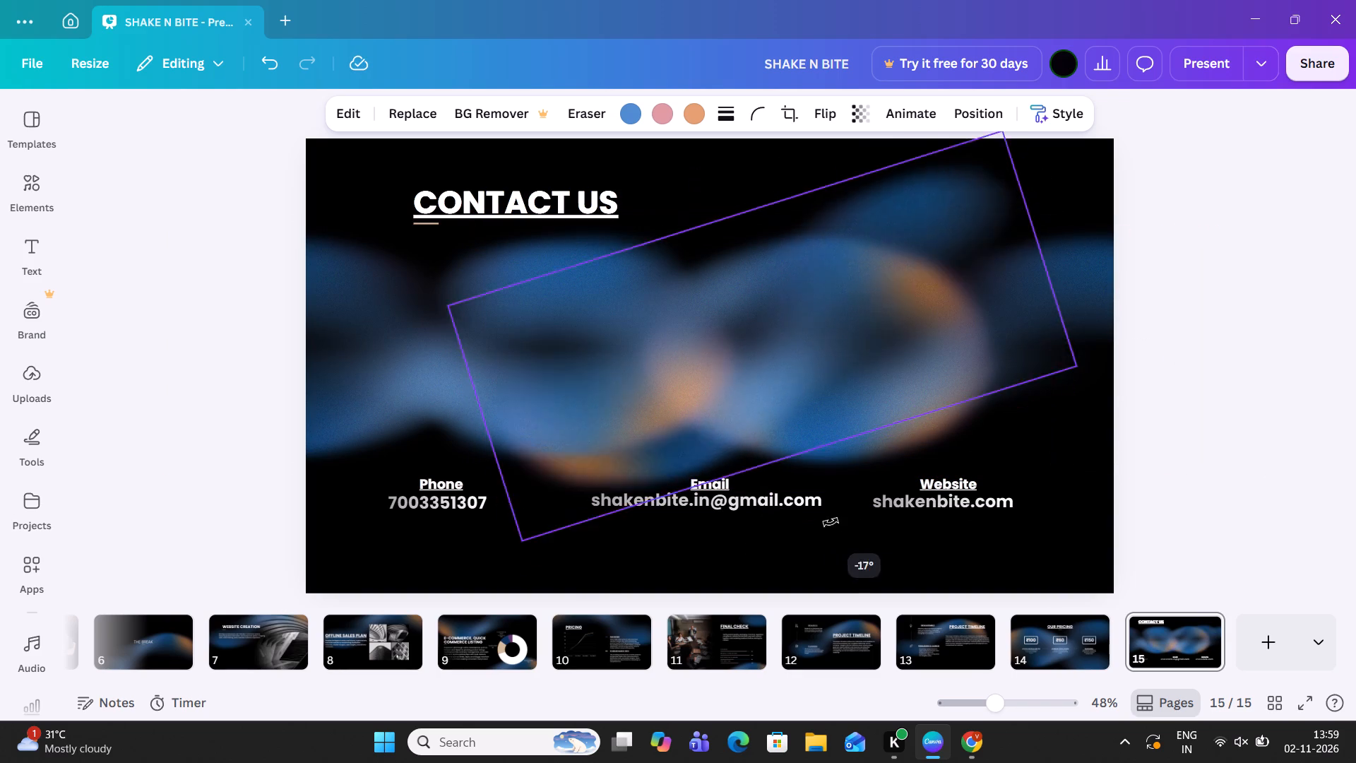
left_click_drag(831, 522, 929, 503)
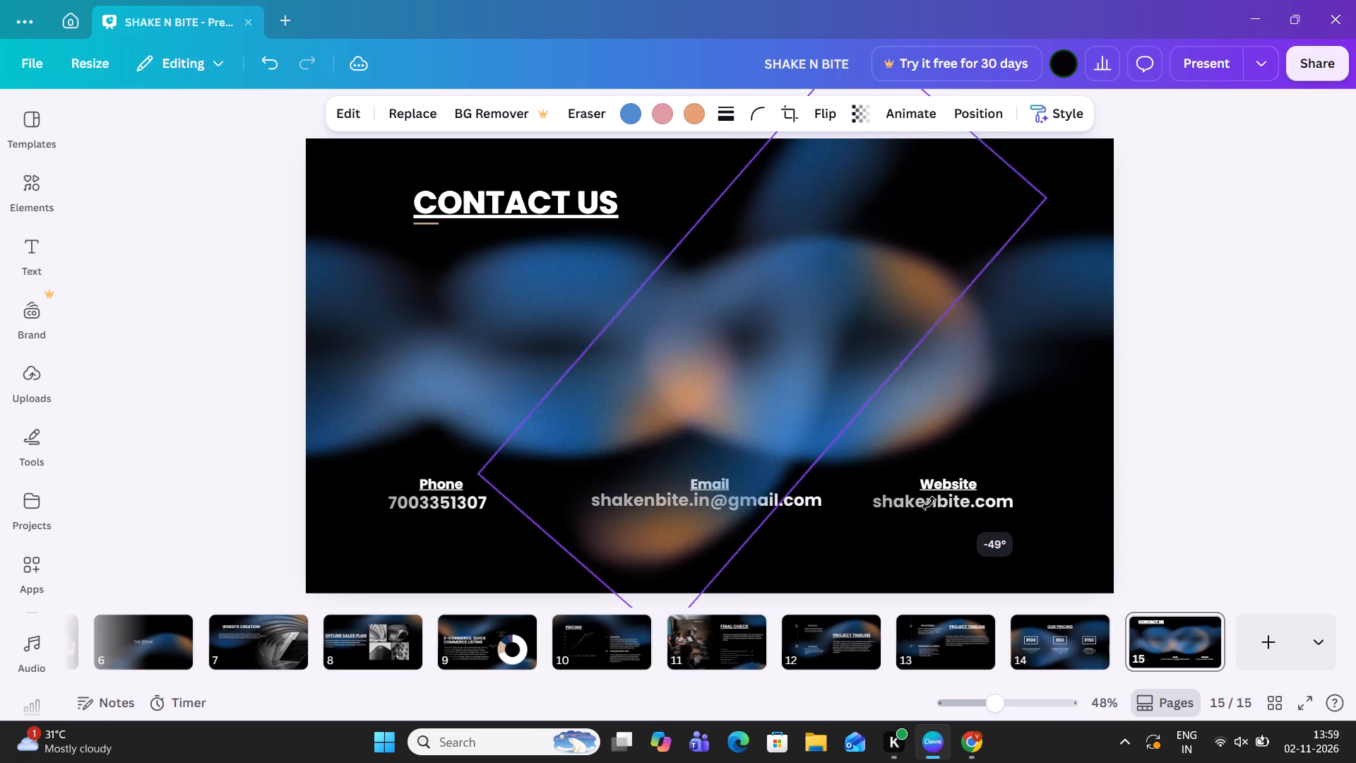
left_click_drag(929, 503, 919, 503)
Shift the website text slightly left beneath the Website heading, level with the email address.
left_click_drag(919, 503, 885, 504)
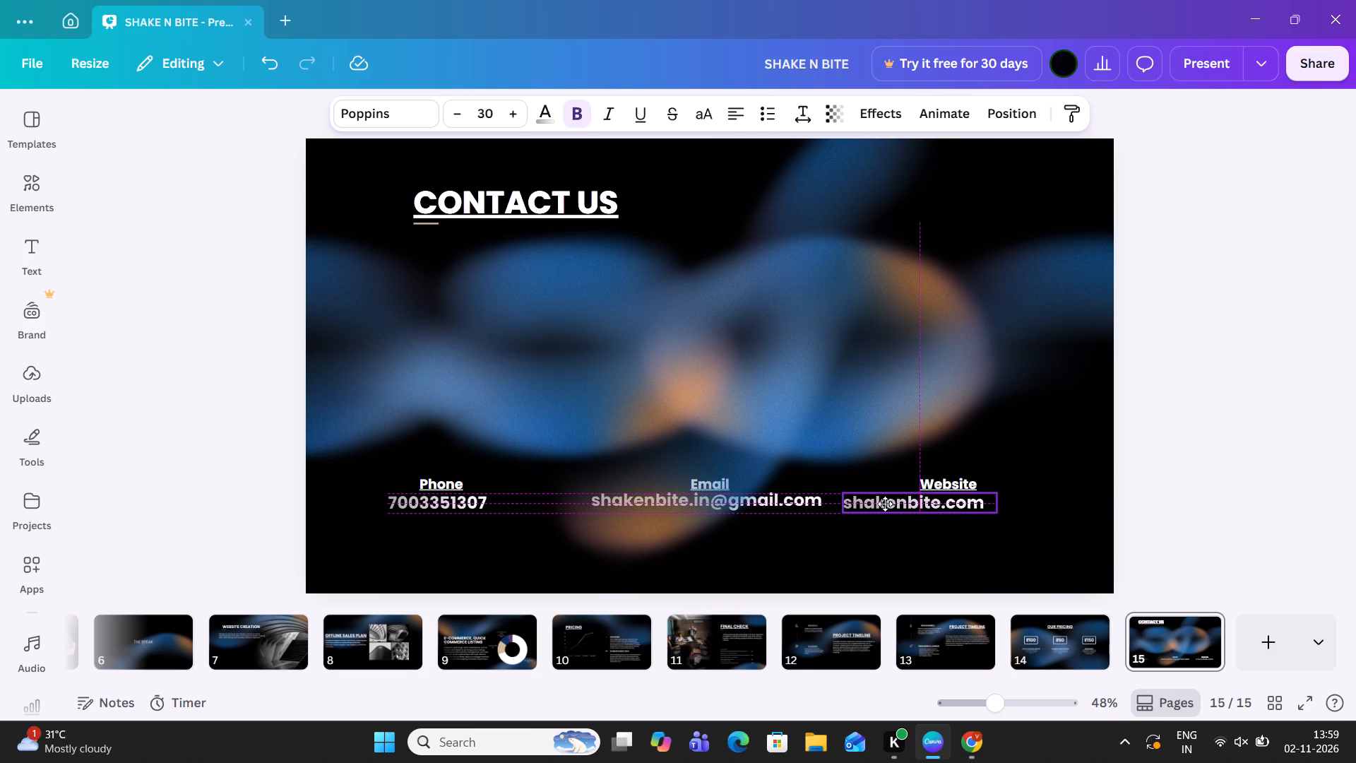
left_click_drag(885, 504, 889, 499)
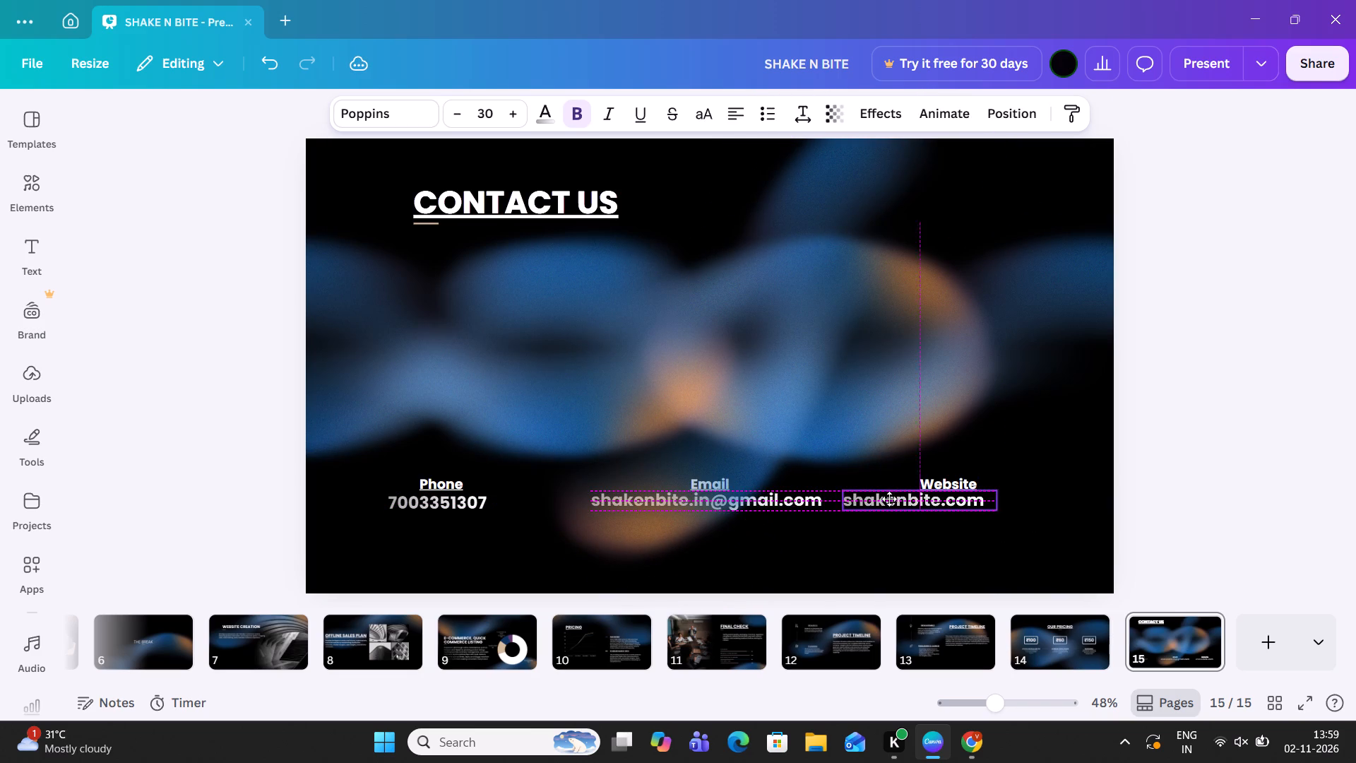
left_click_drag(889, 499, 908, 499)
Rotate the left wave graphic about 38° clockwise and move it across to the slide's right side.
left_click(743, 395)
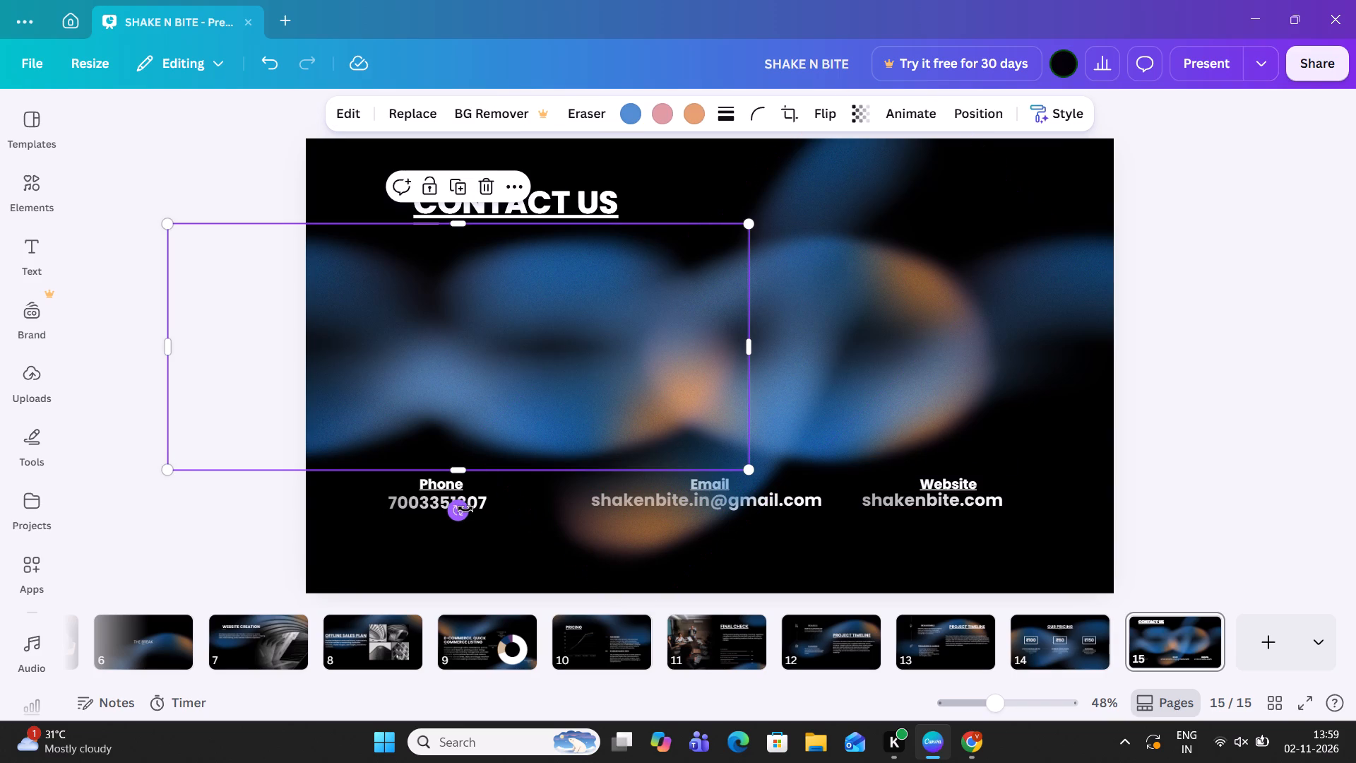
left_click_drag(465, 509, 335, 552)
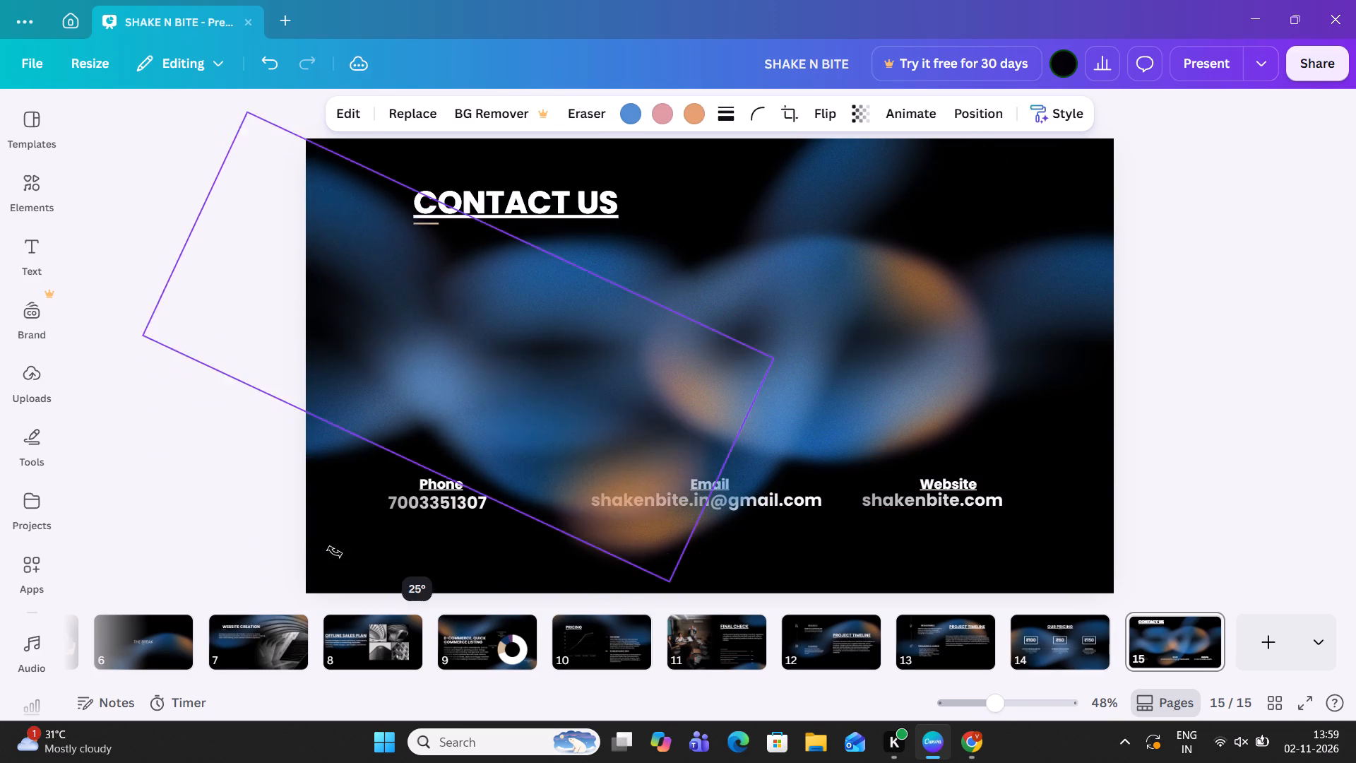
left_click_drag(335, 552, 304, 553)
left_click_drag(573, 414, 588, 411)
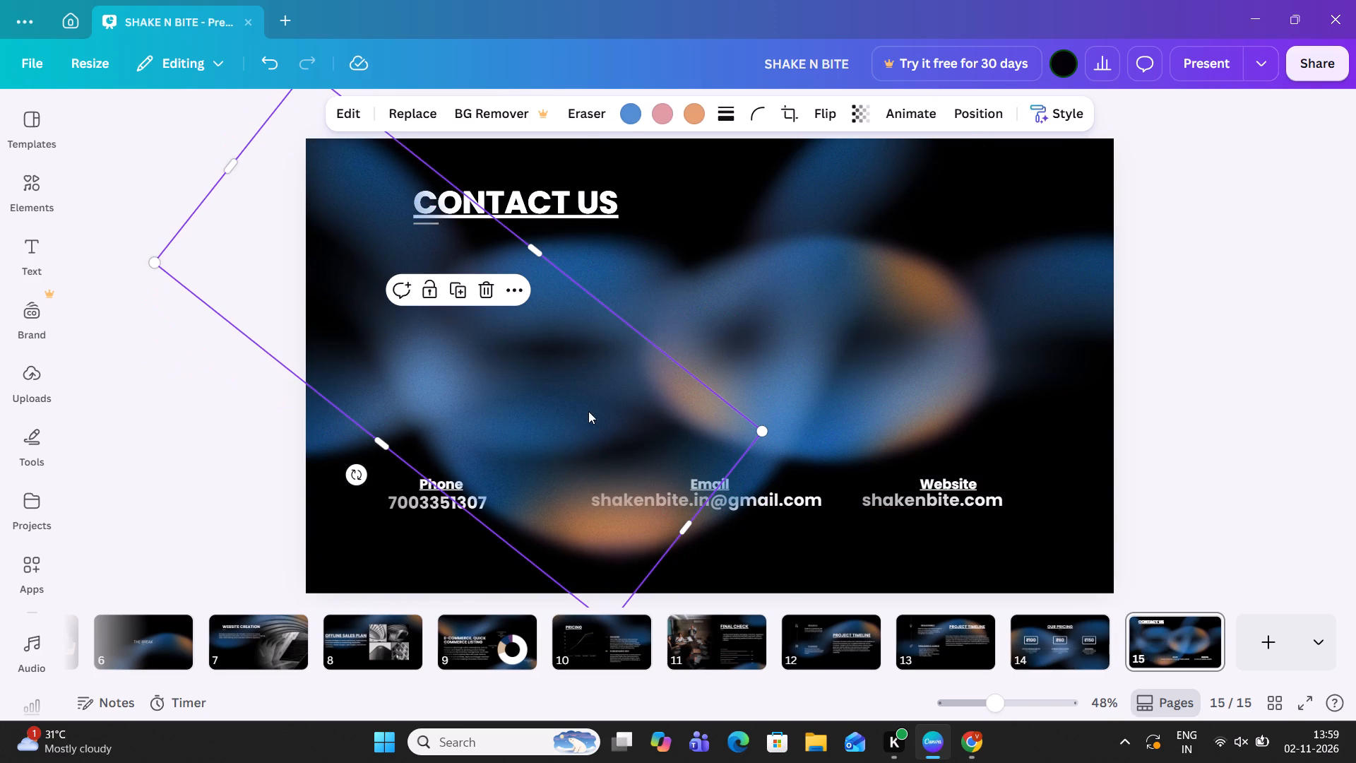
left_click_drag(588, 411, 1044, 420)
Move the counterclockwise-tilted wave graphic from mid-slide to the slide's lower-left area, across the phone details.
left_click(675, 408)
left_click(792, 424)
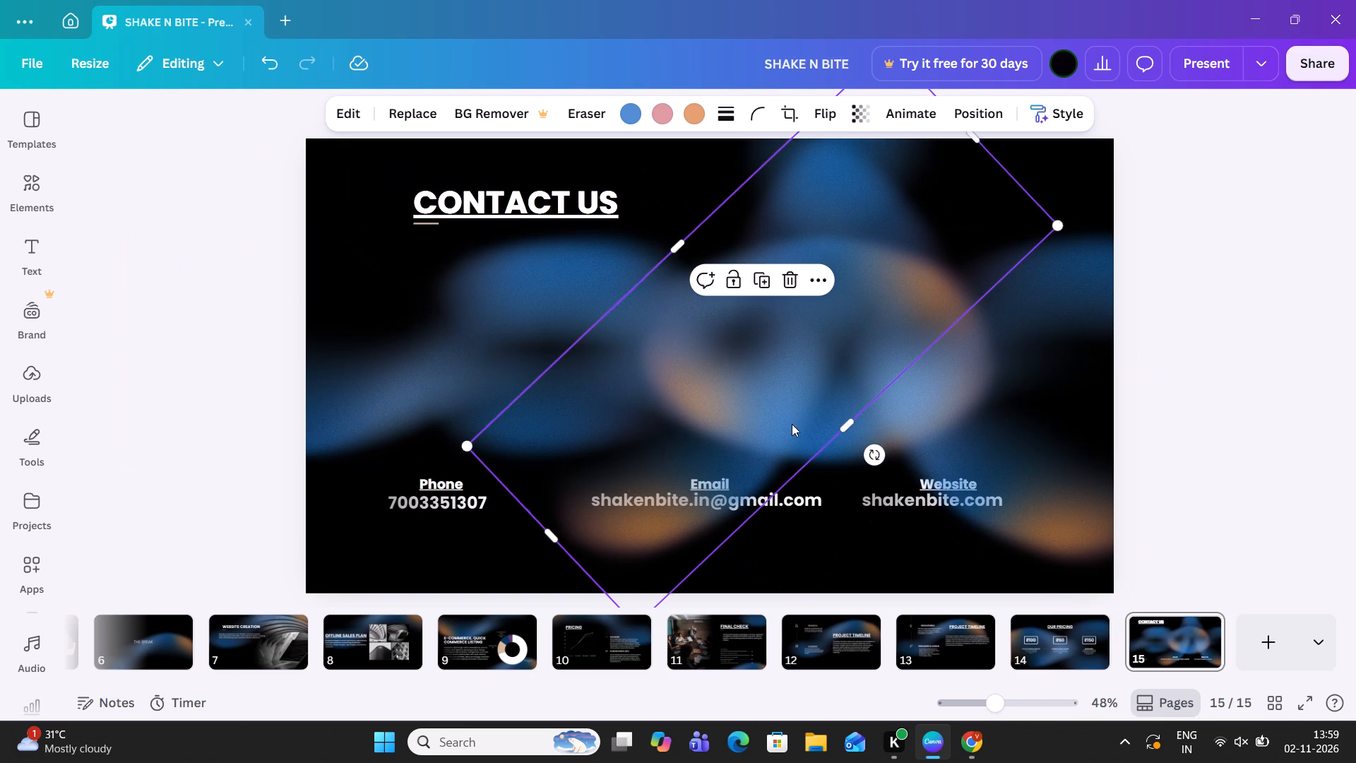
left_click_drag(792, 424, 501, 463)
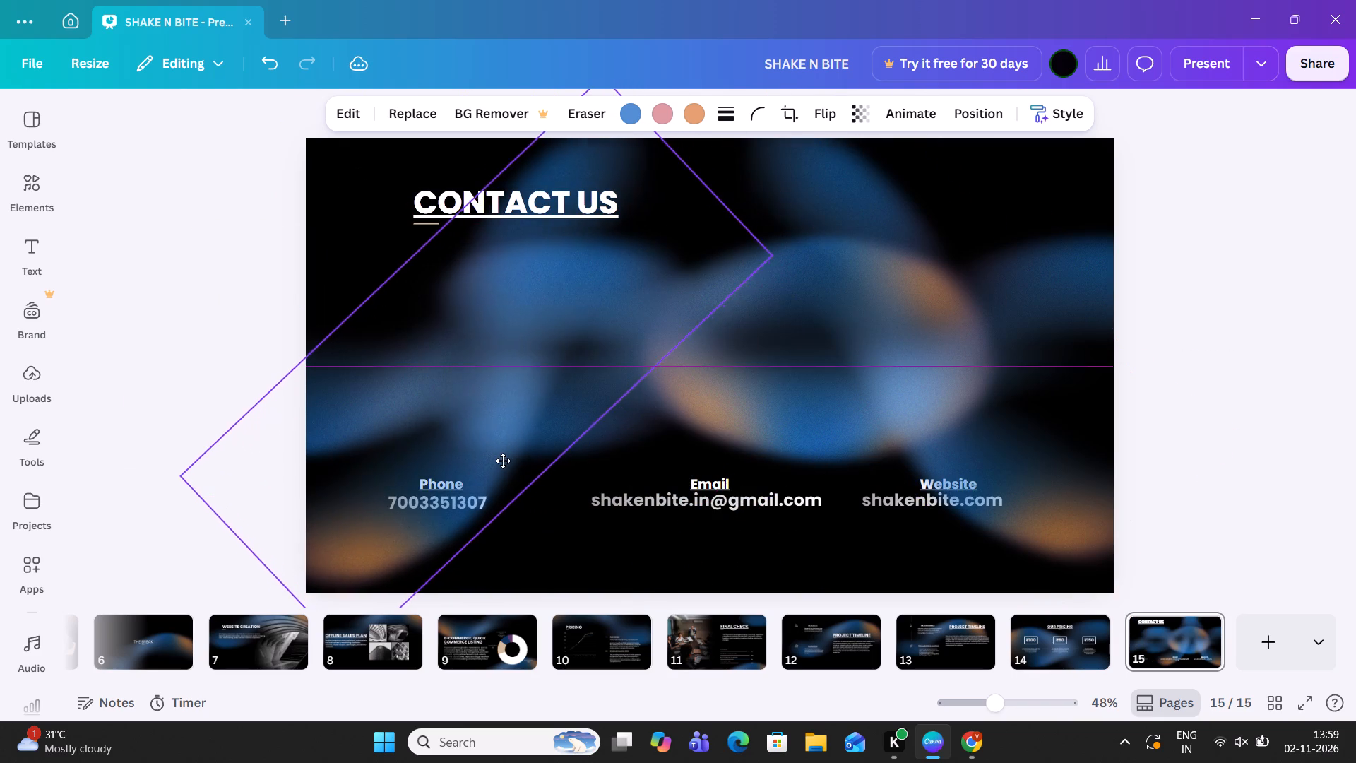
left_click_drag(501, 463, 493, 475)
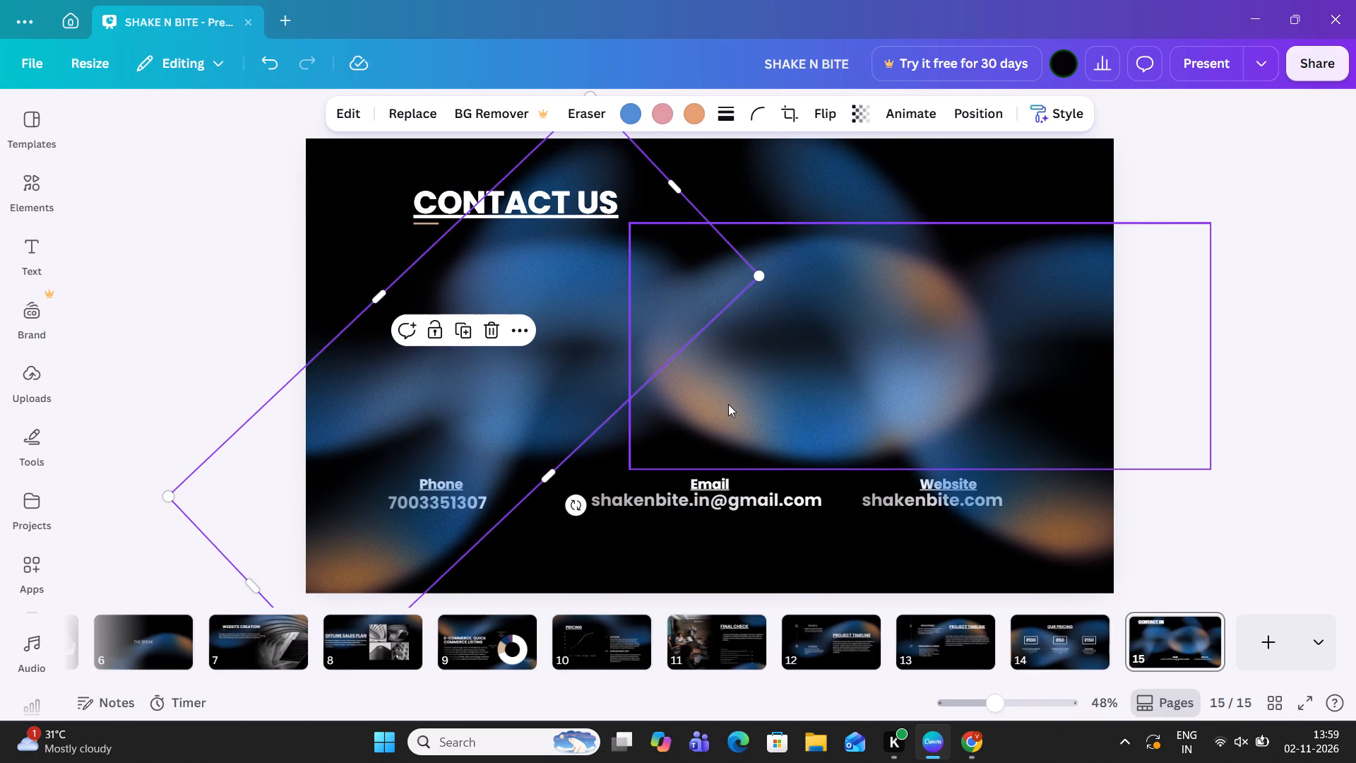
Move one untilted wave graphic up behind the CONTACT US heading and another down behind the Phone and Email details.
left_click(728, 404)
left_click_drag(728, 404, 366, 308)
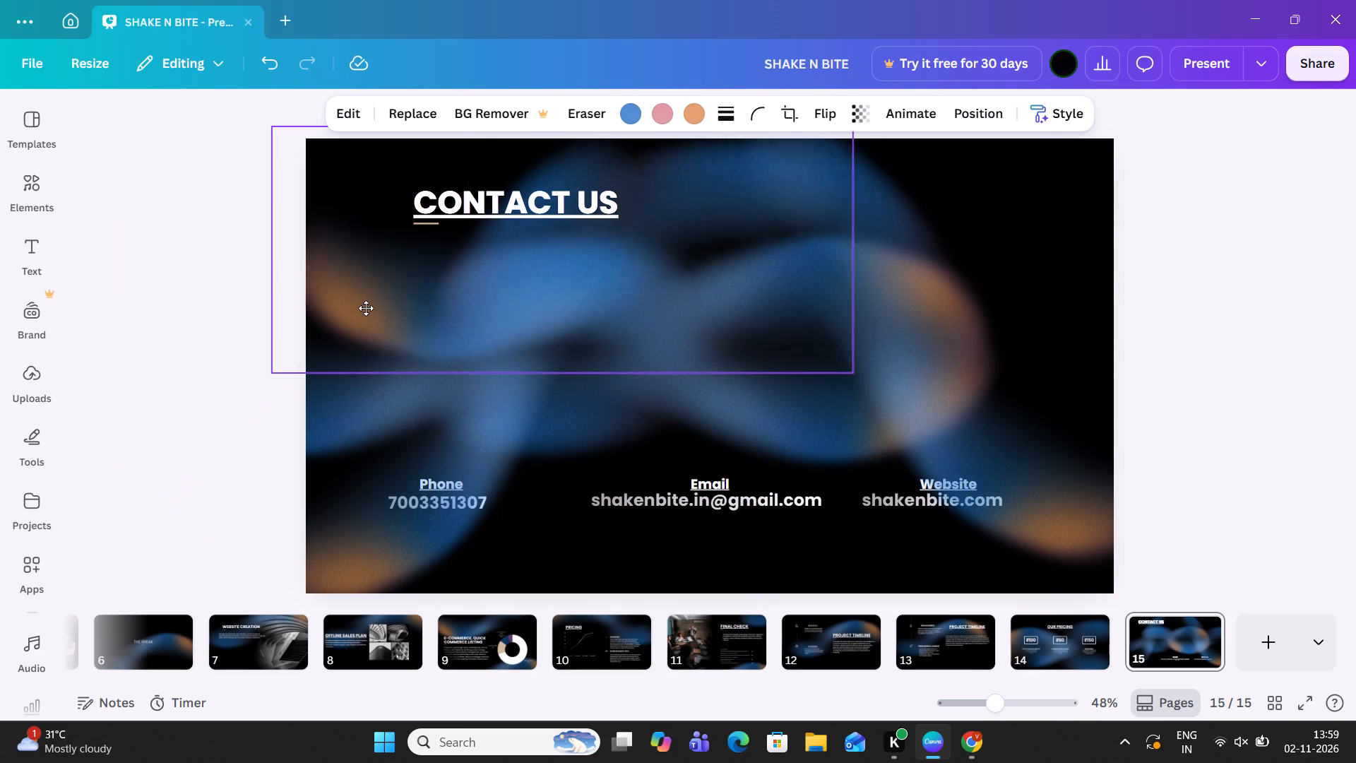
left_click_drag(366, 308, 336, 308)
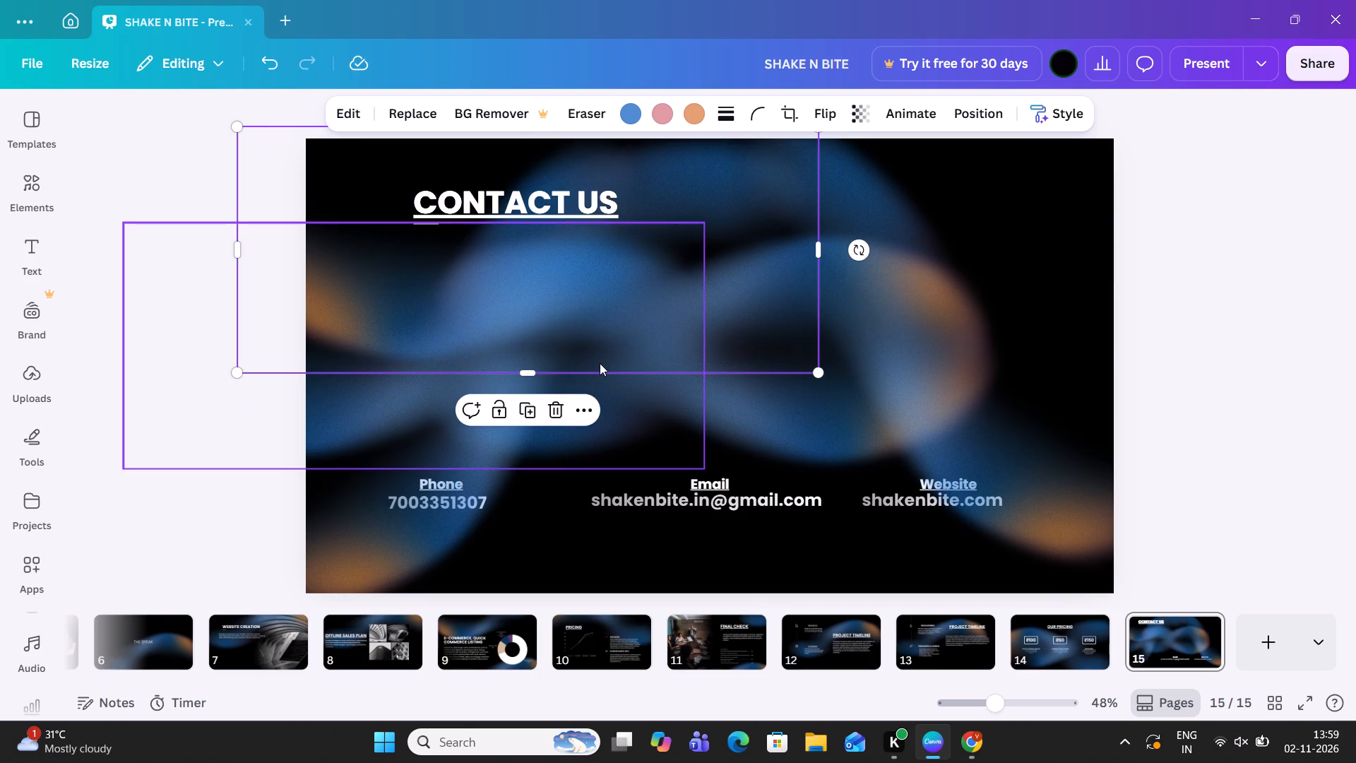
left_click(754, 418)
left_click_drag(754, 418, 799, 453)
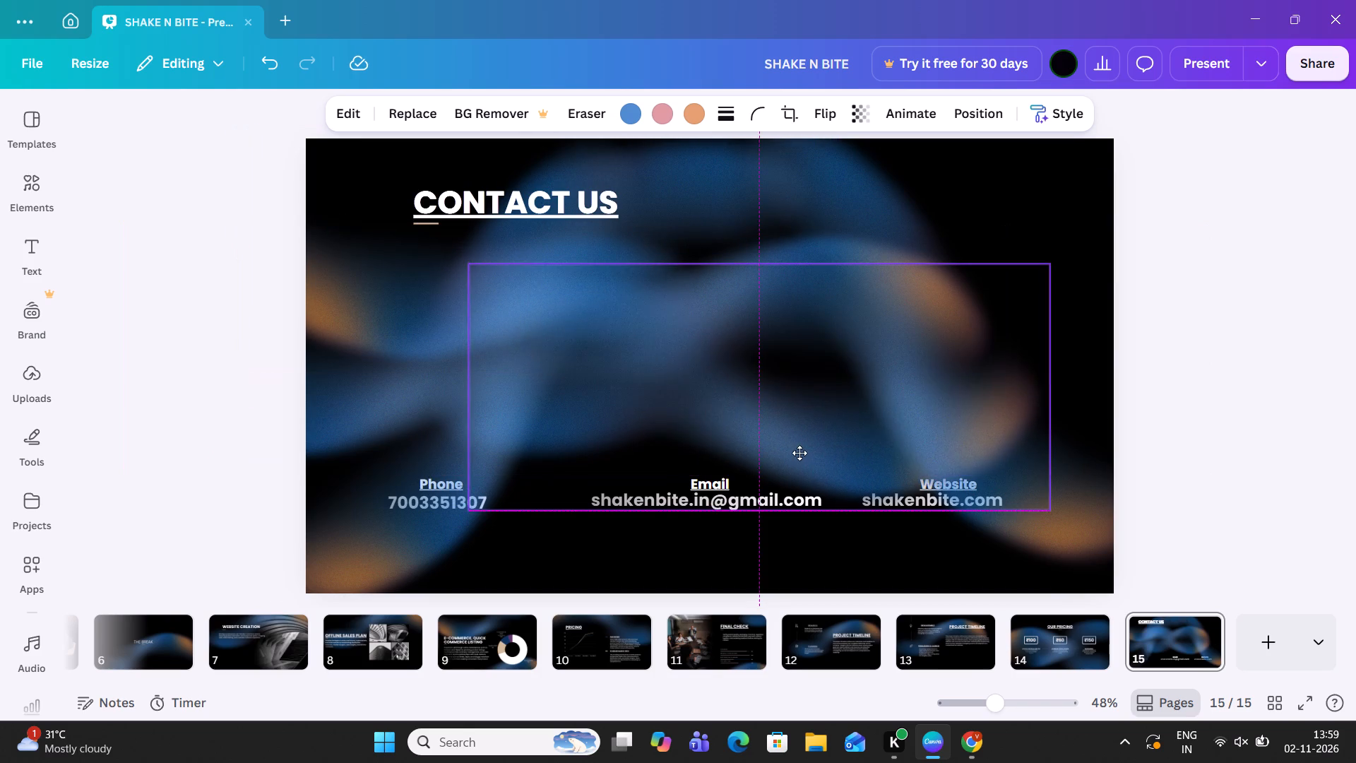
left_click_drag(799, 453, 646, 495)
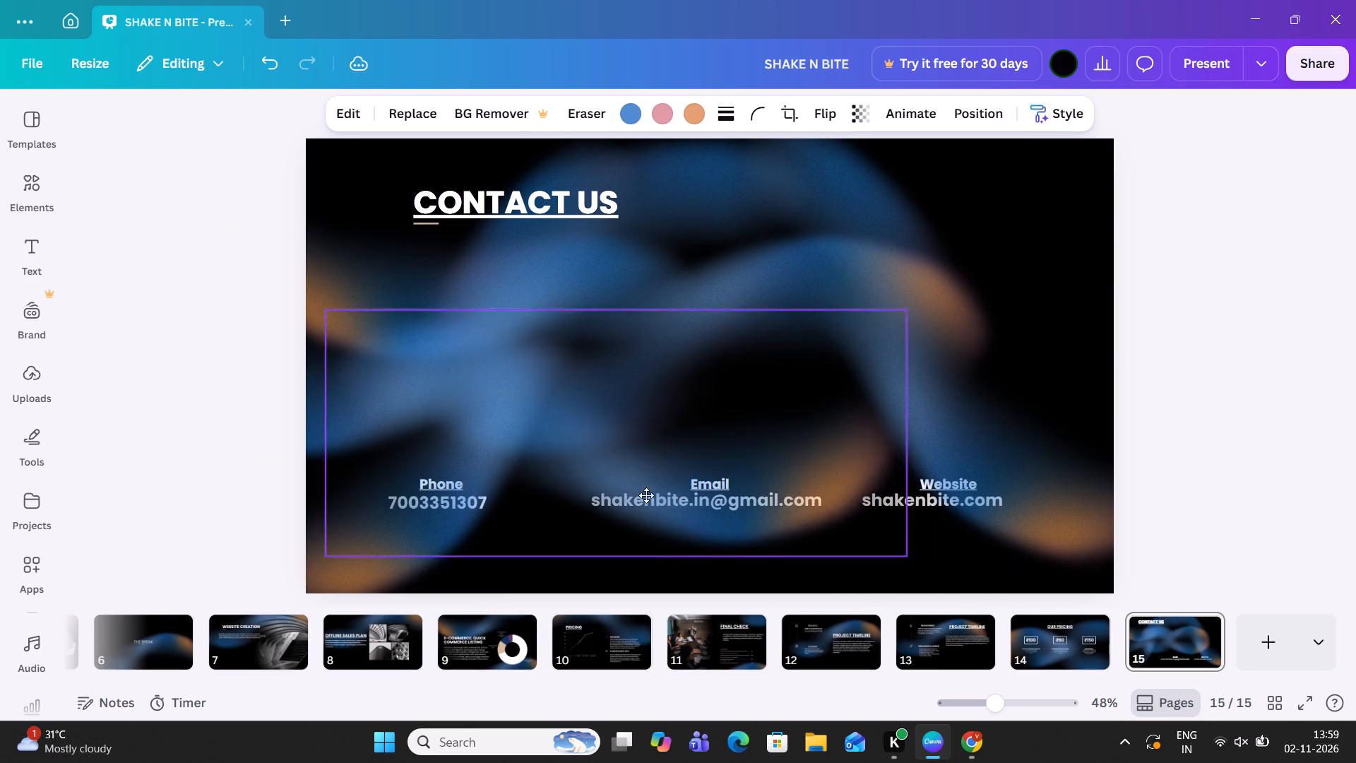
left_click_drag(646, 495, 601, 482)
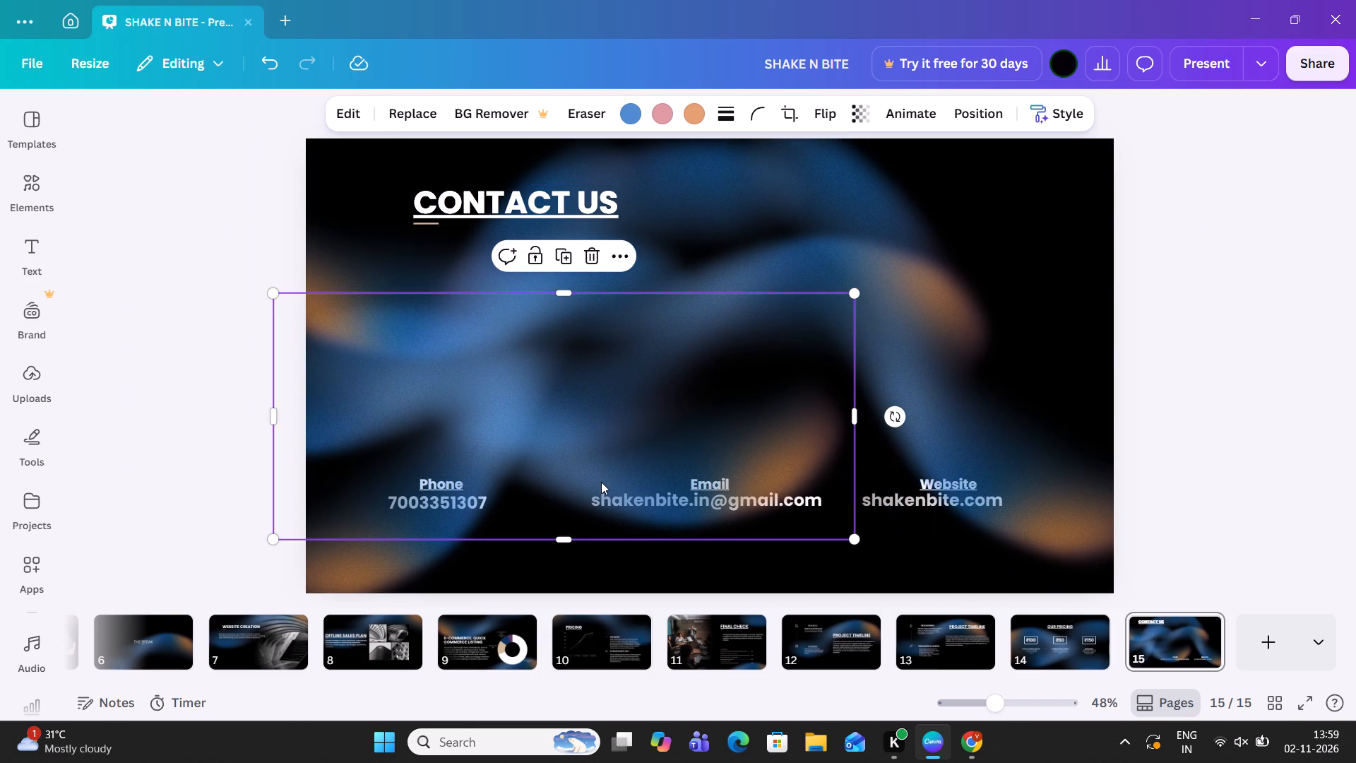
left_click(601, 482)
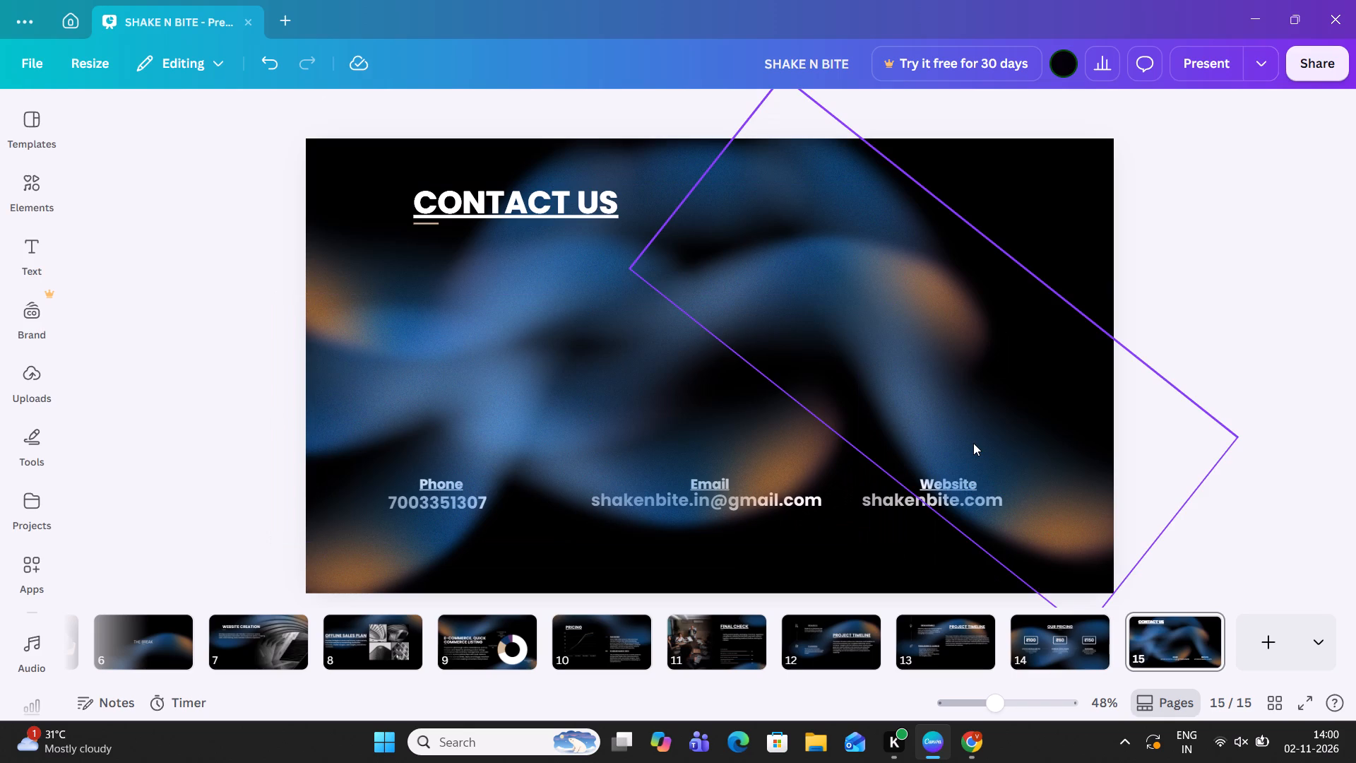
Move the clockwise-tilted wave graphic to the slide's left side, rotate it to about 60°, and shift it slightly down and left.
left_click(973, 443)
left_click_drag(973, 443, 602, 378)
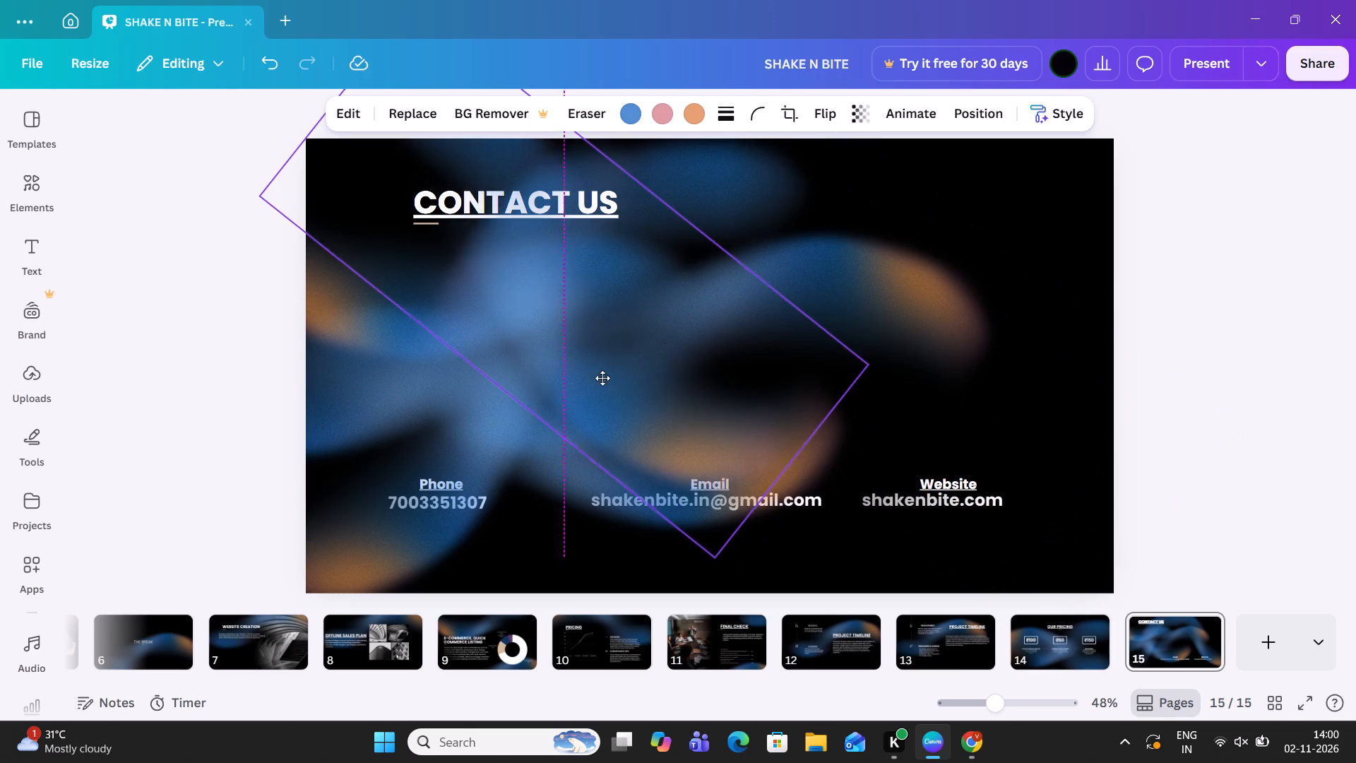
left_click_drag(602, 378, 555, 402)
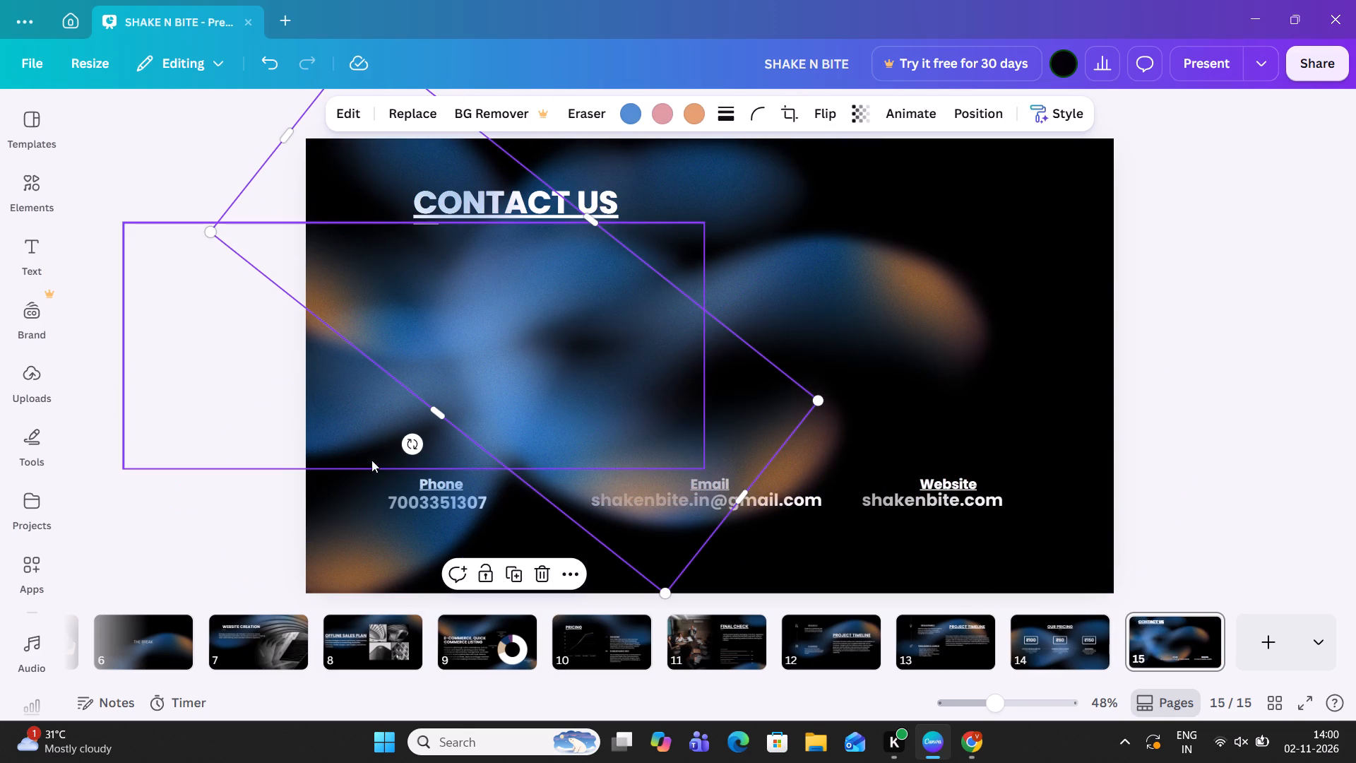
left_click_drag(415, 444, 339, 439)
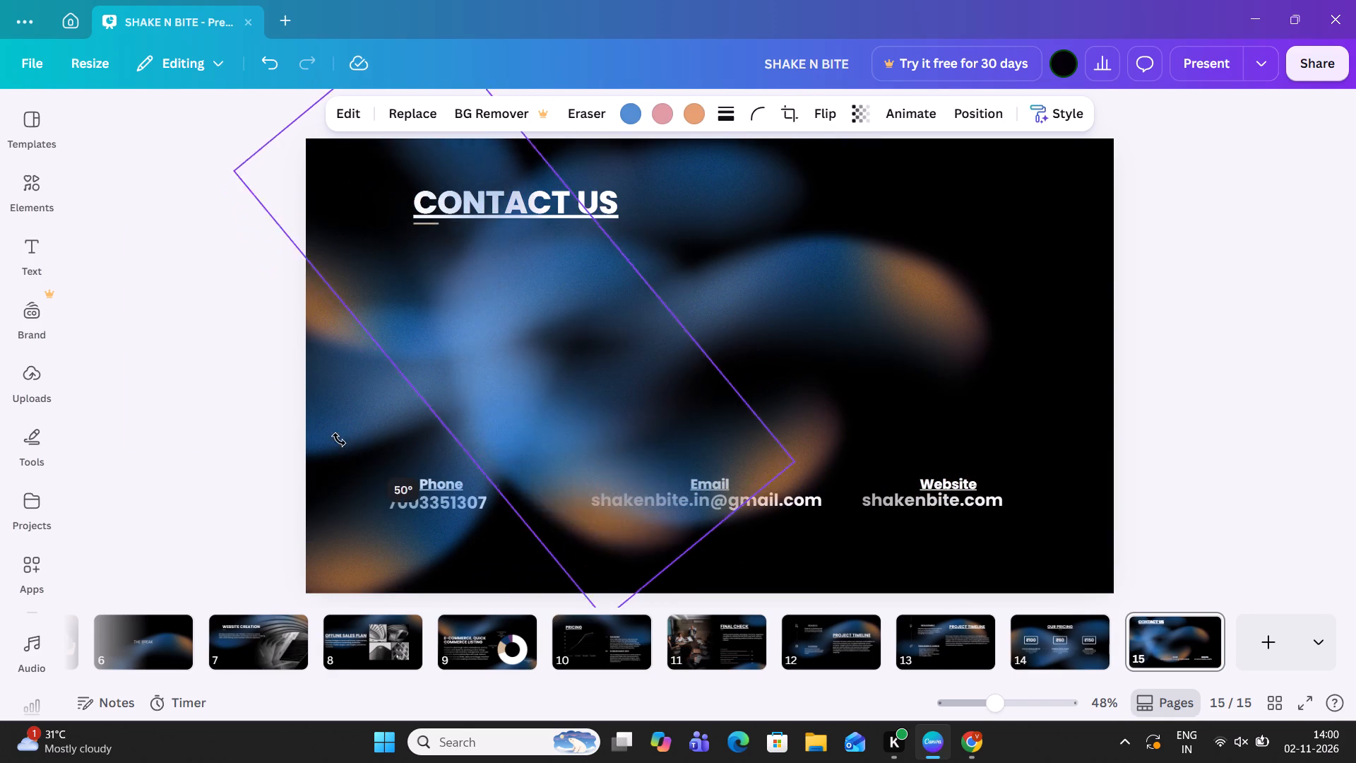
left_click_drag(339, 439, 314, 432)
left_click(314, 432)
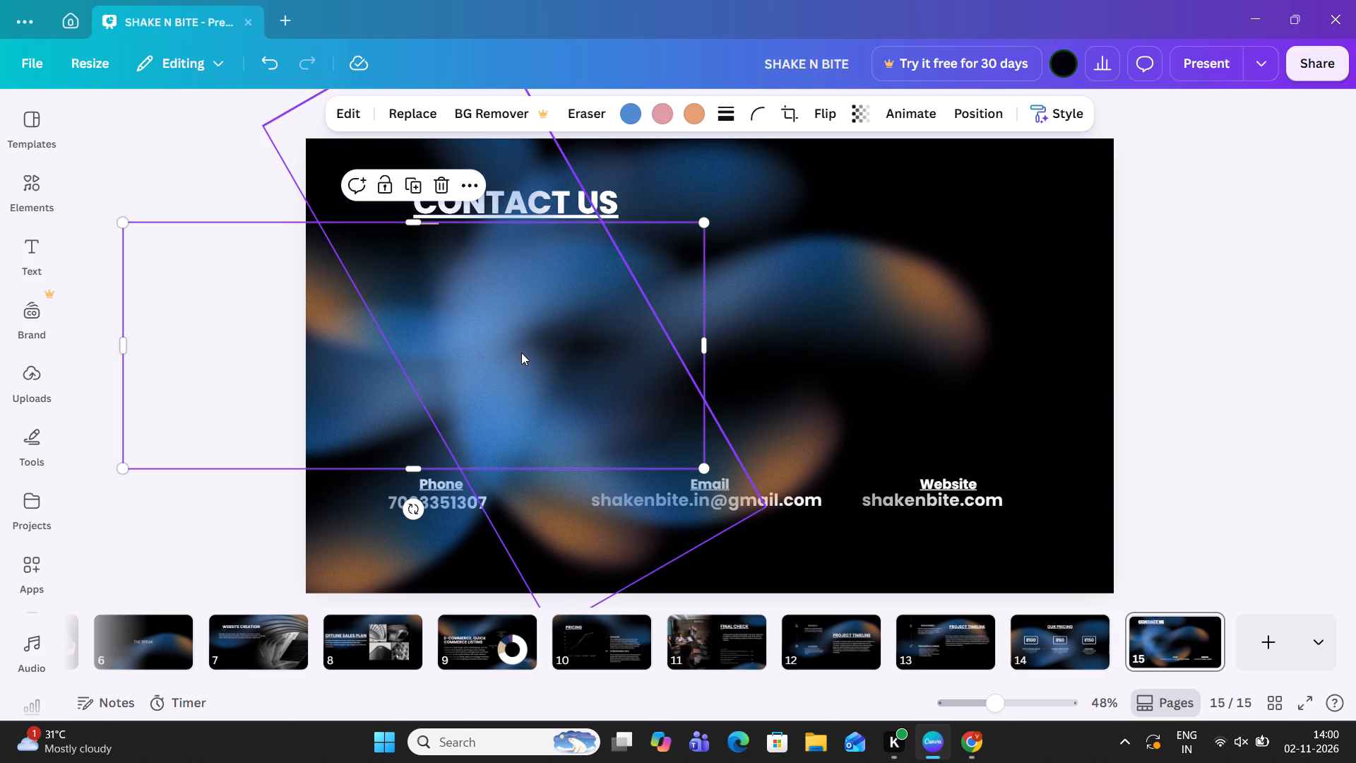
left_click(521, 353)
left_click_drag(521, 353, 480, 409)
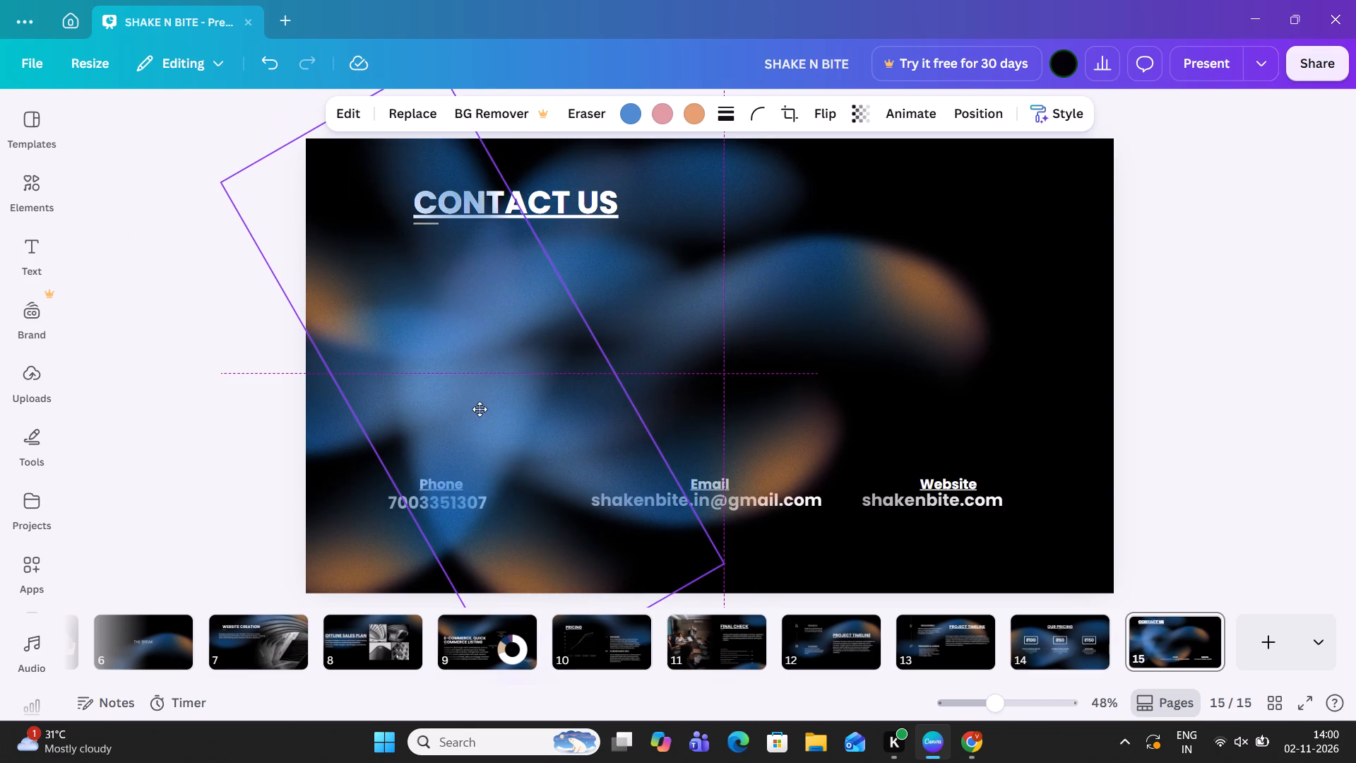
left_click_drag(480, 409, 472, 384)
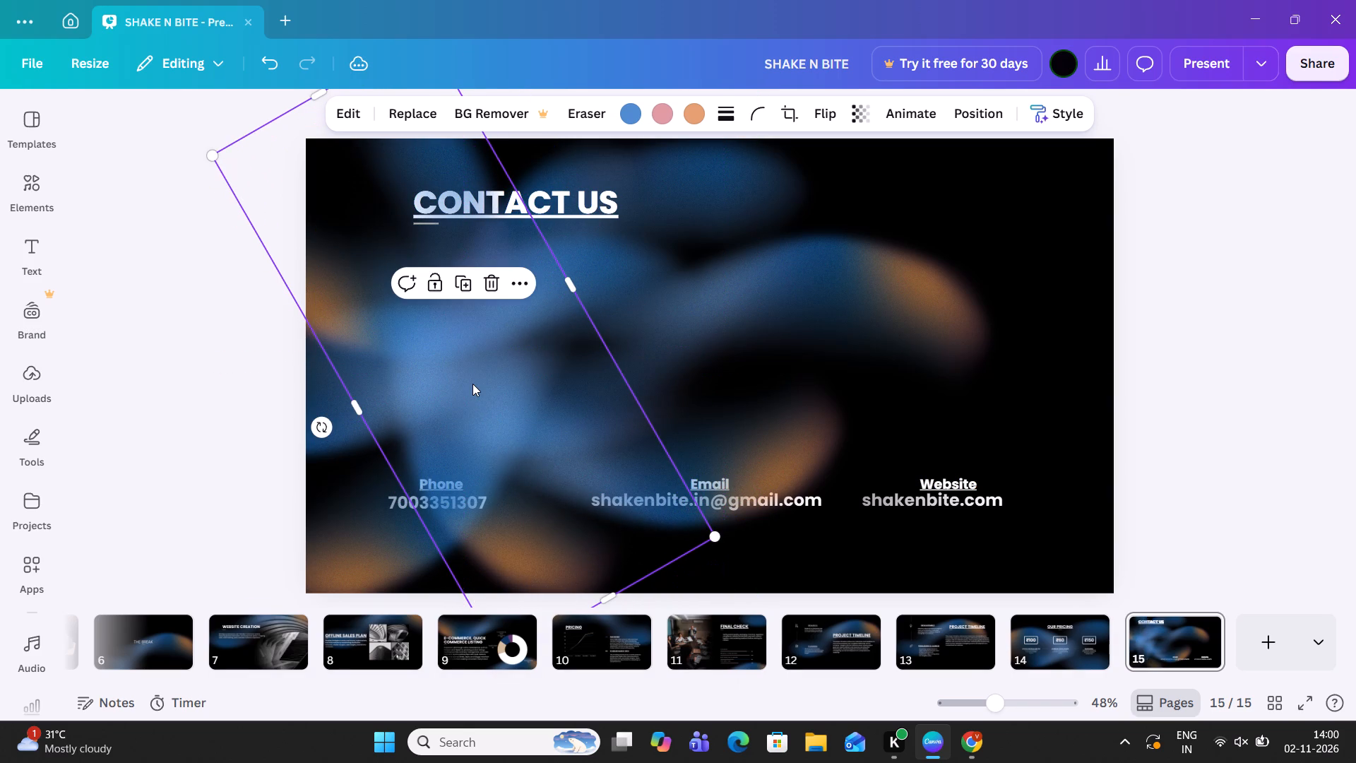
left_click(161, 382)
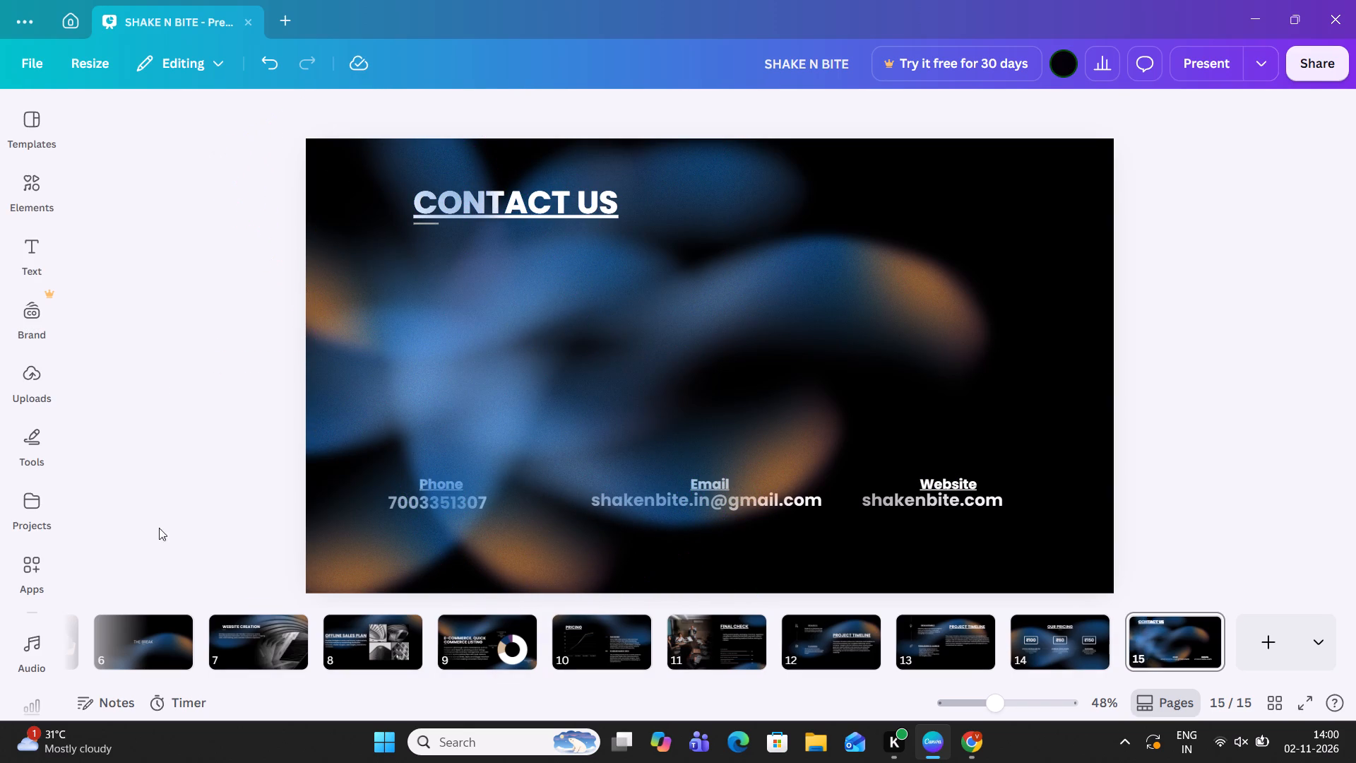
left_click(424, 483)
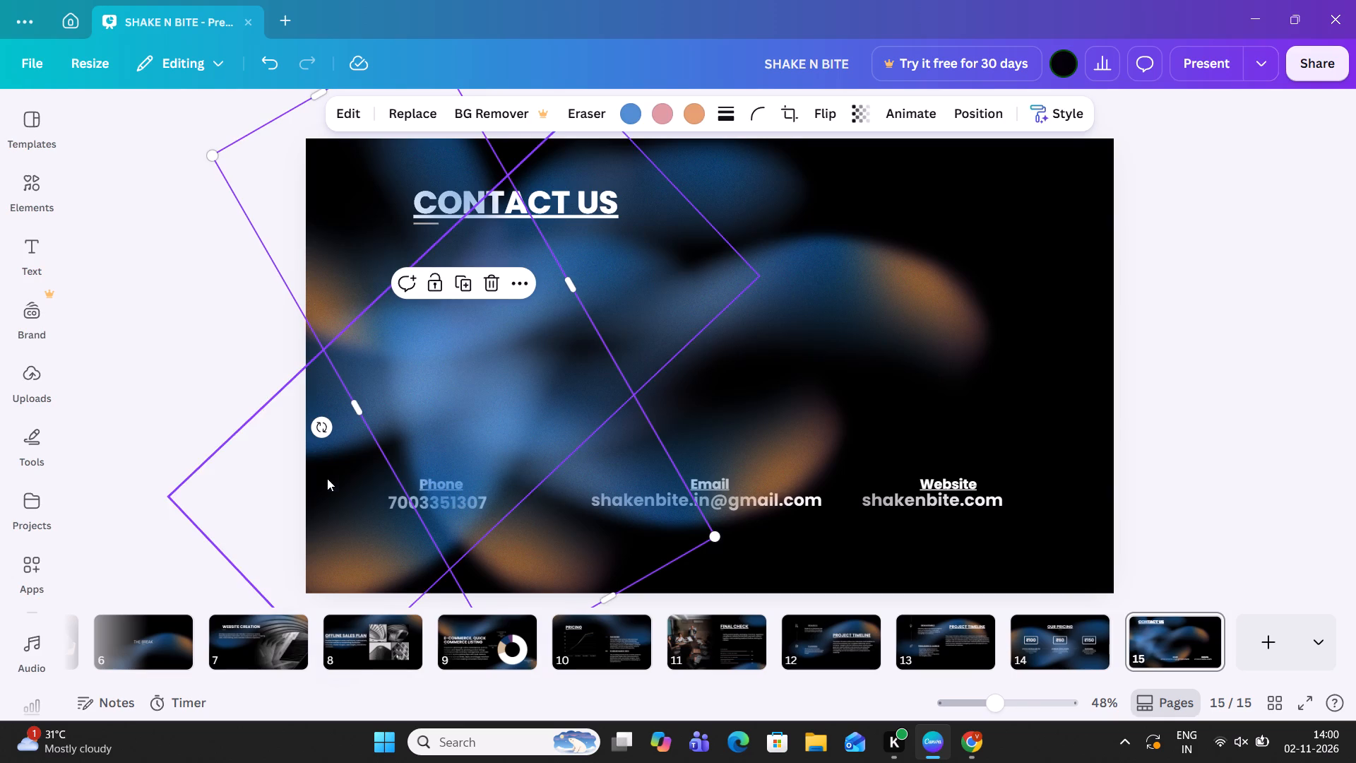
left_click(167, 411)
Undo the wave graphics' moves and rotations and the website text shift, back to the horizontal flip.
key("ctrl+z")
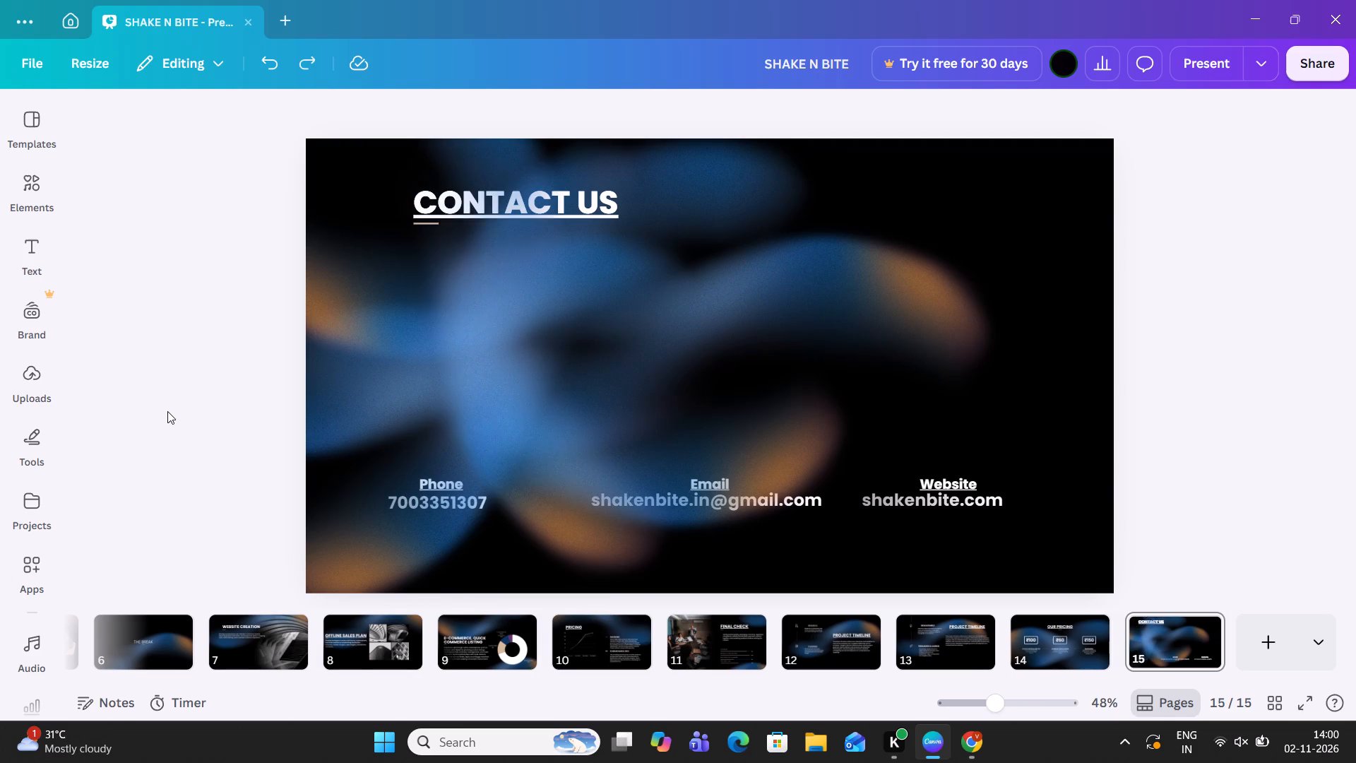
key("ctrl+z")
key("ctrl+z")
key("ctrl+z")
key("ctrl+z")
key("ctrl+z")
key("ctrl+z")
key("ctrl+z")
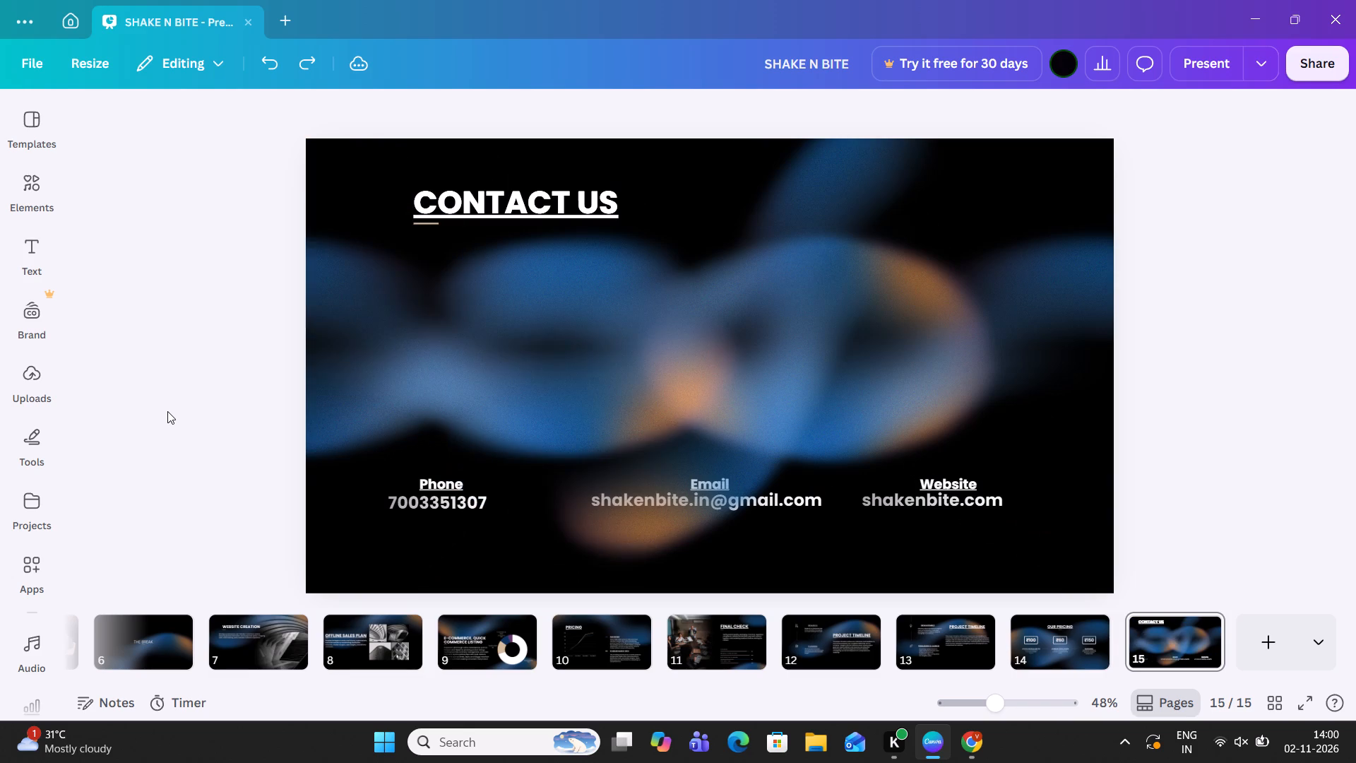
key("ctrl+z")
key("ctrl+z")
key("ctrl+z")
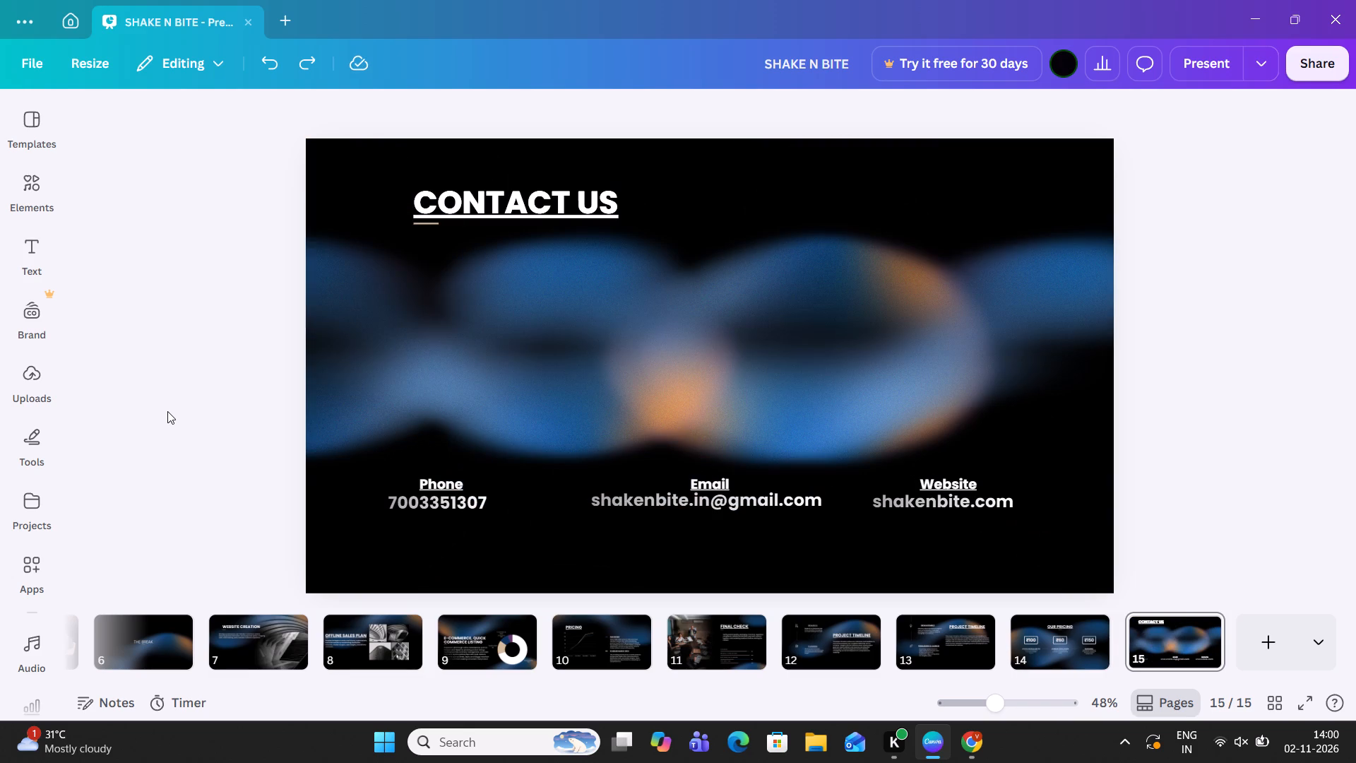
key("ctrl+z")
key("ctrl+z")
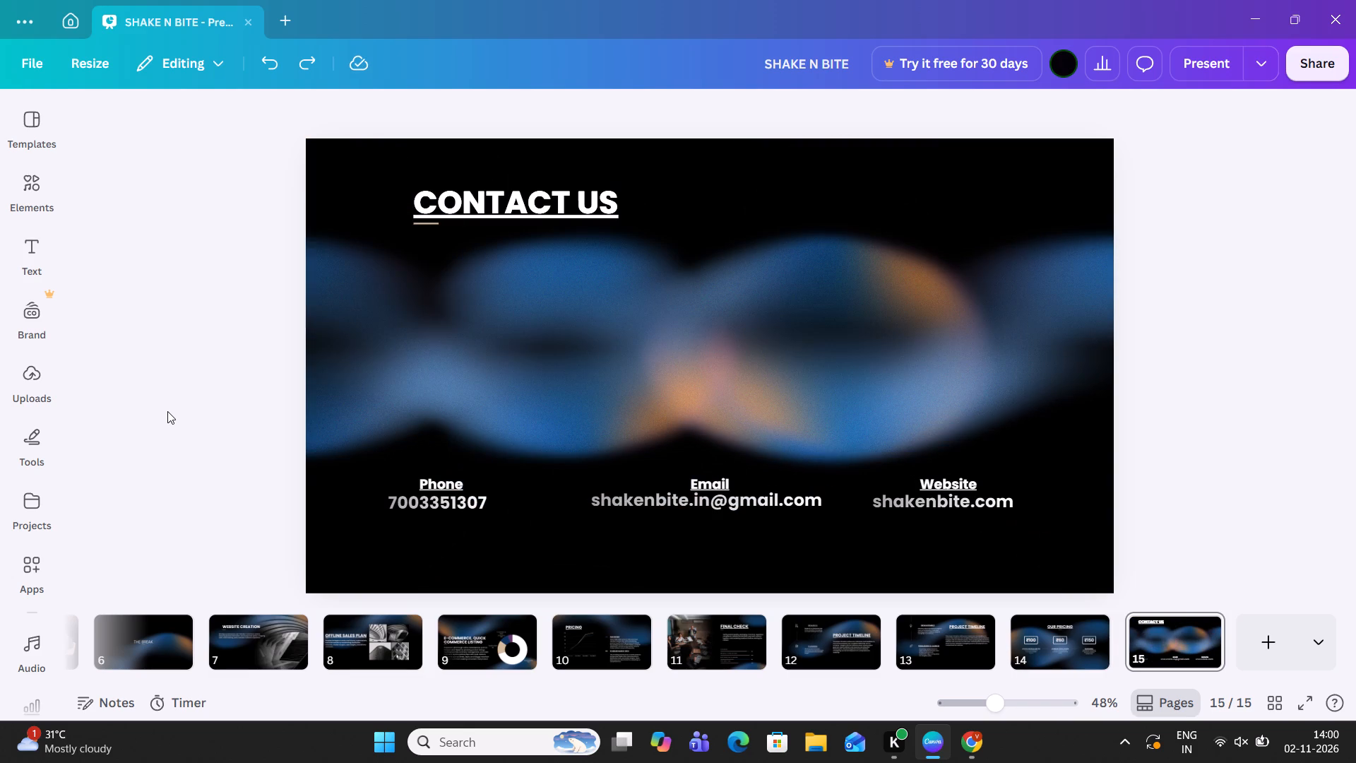
Undo the horizontal flip of the wave graphic above the Website details on the Contact Us slide.
key("ctrl+z")
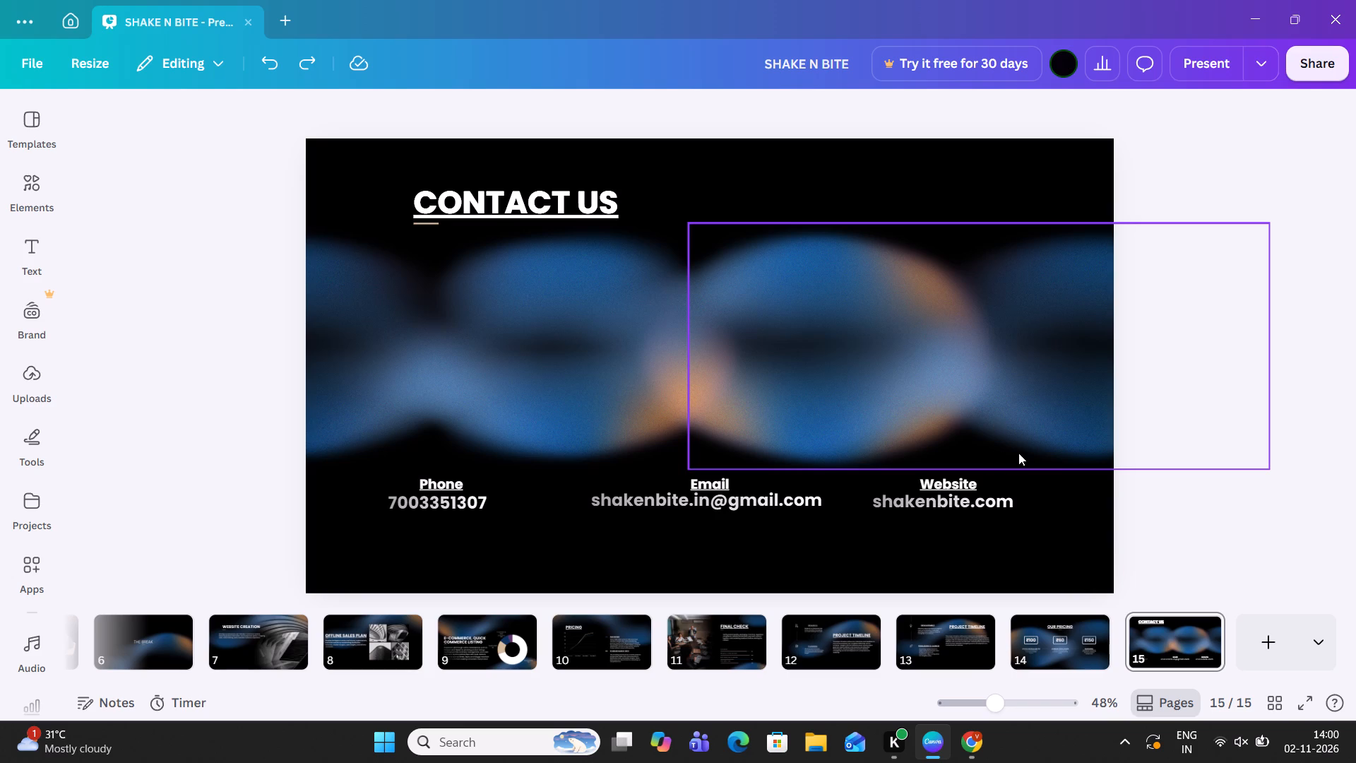
left_click(1266, 526)
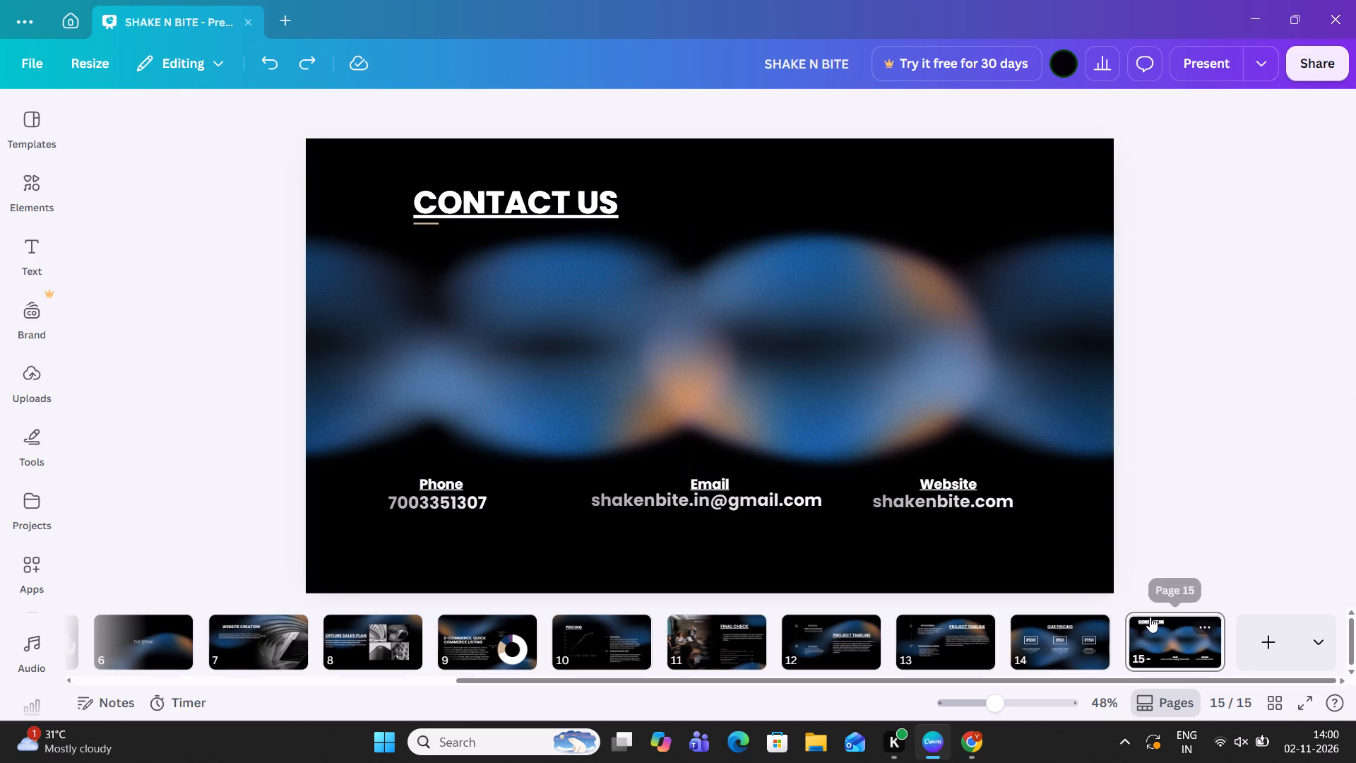
Review the Our Pricing slide and the preceding Project Timeline slides, ending back on Our Pricing.
left_click(1042, 649)
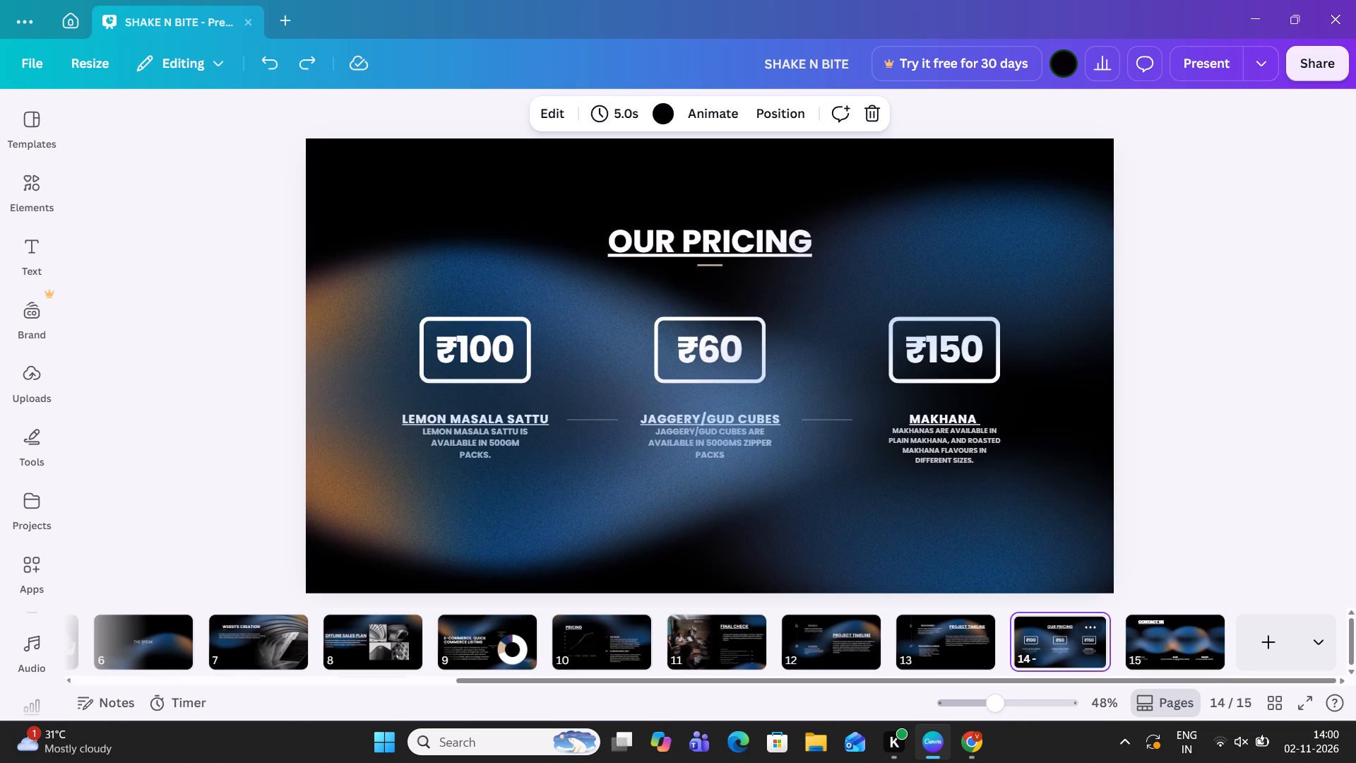
key("Left")
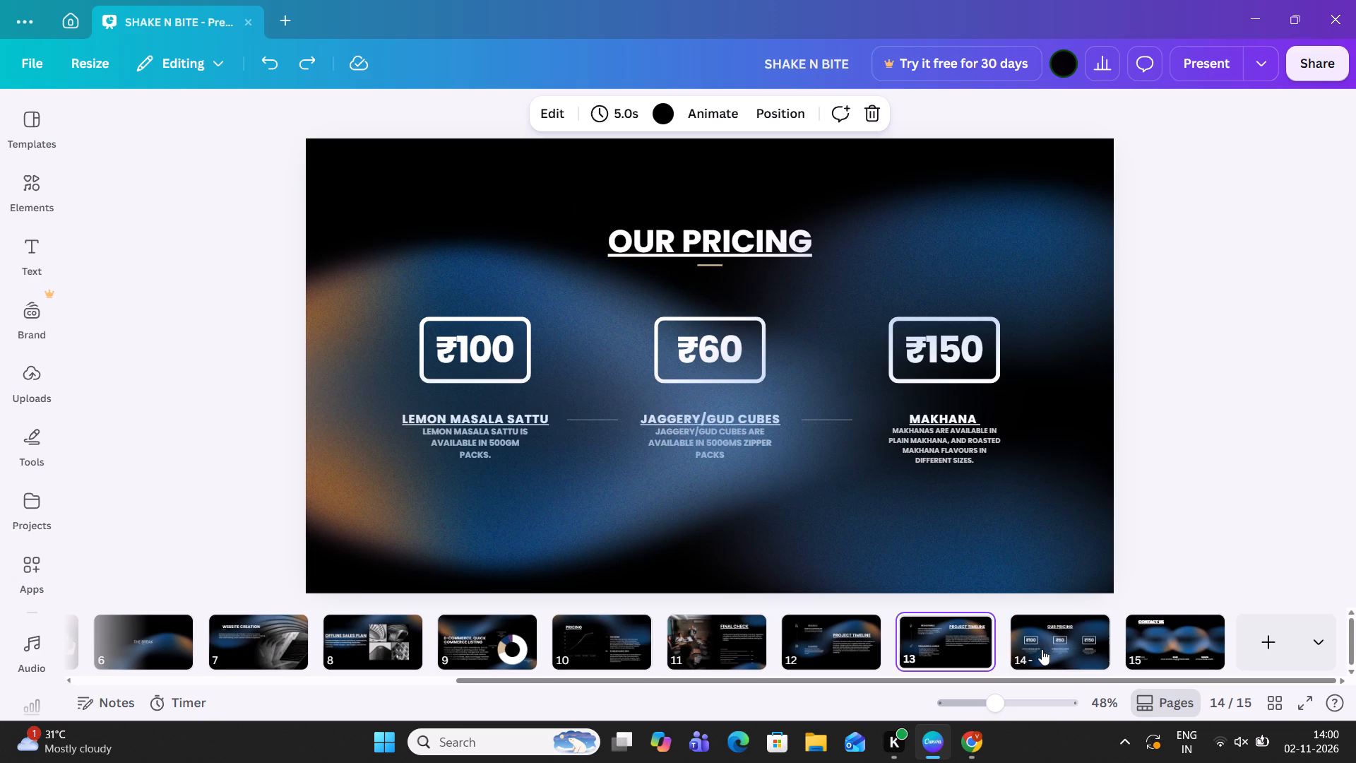
key("Left")
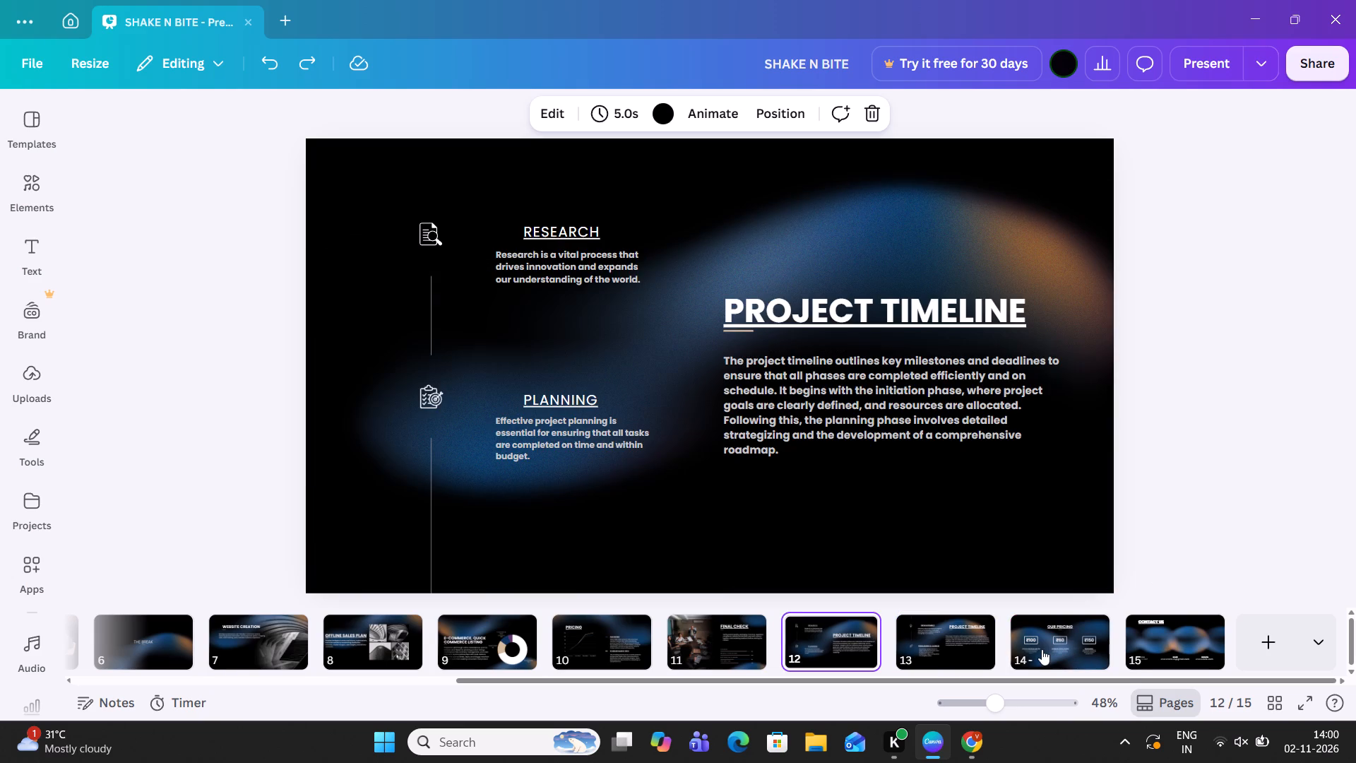
key("Right")
key("Right")
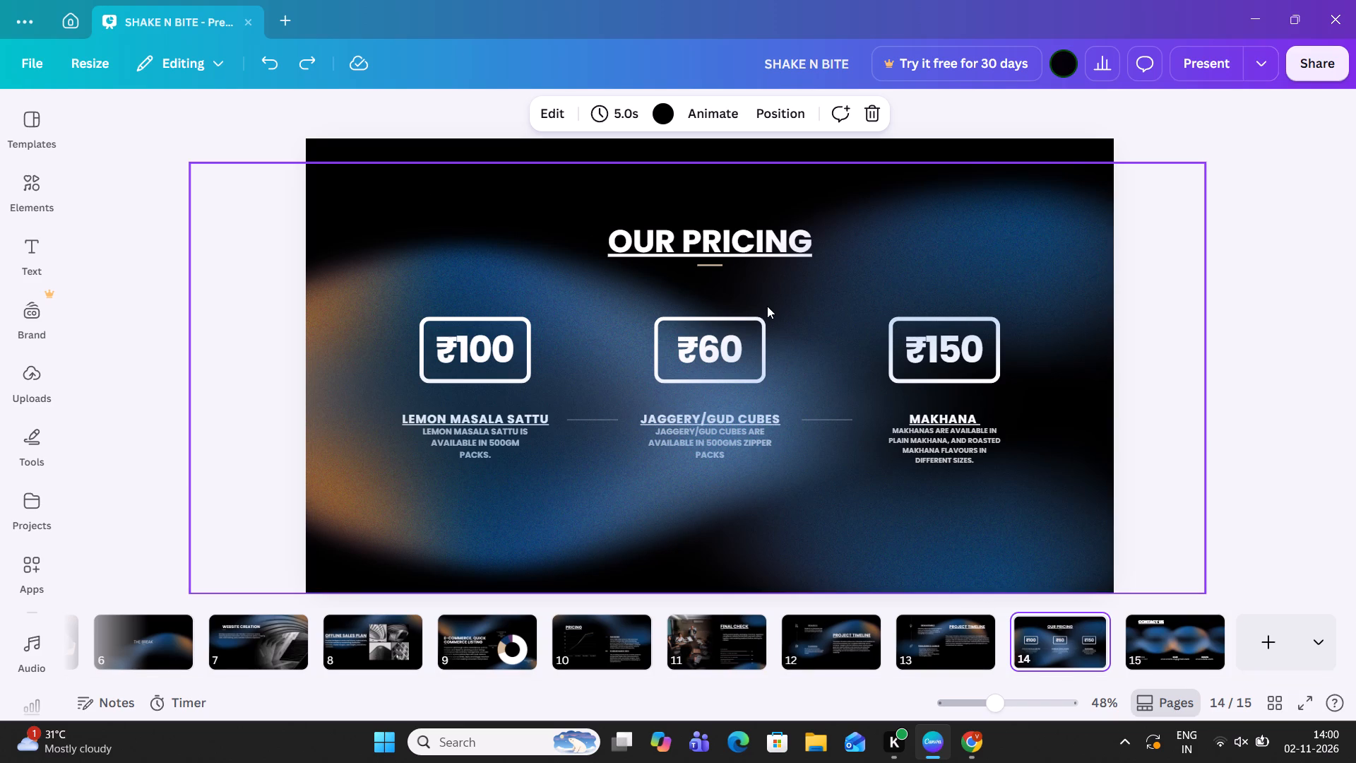
Switch to the ChatGPT Product Launch Process conversation in Chrome to consult the launch steps.
key("alt+Tab")
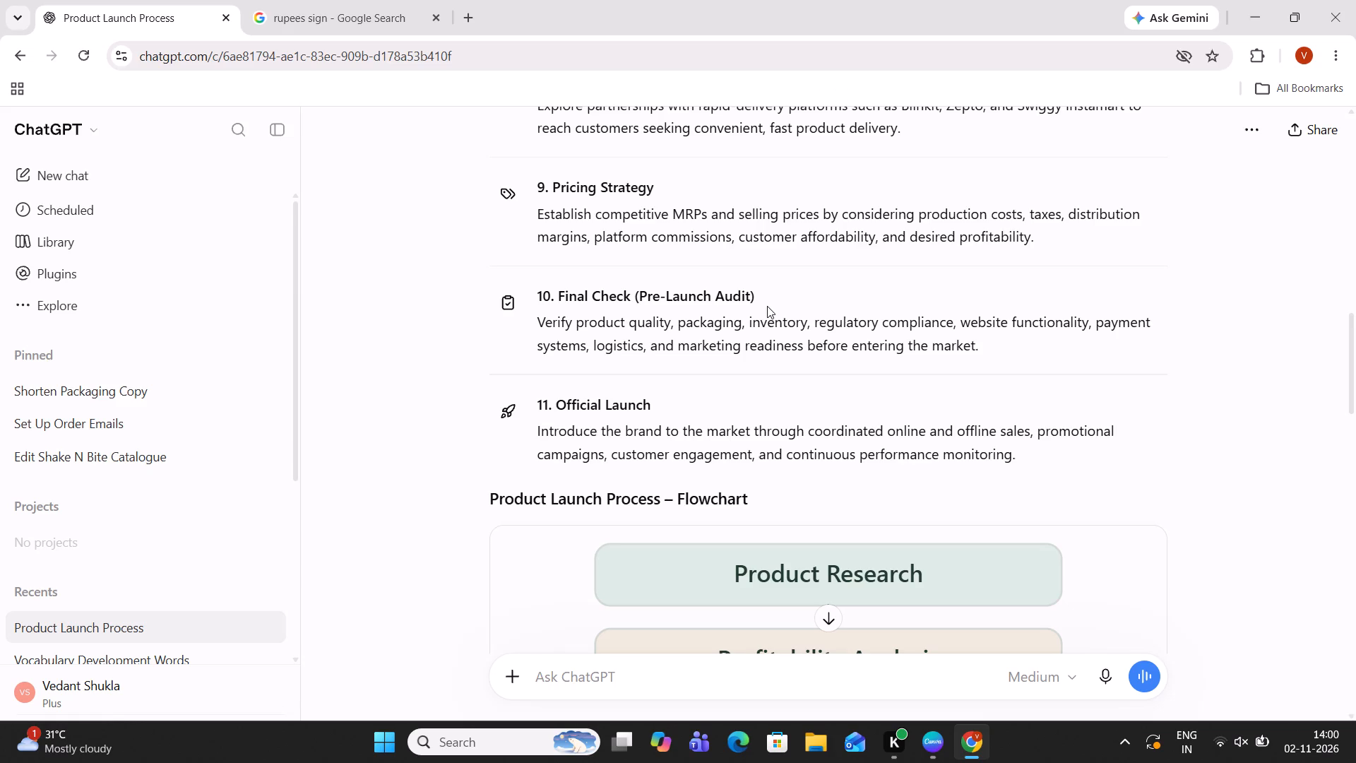